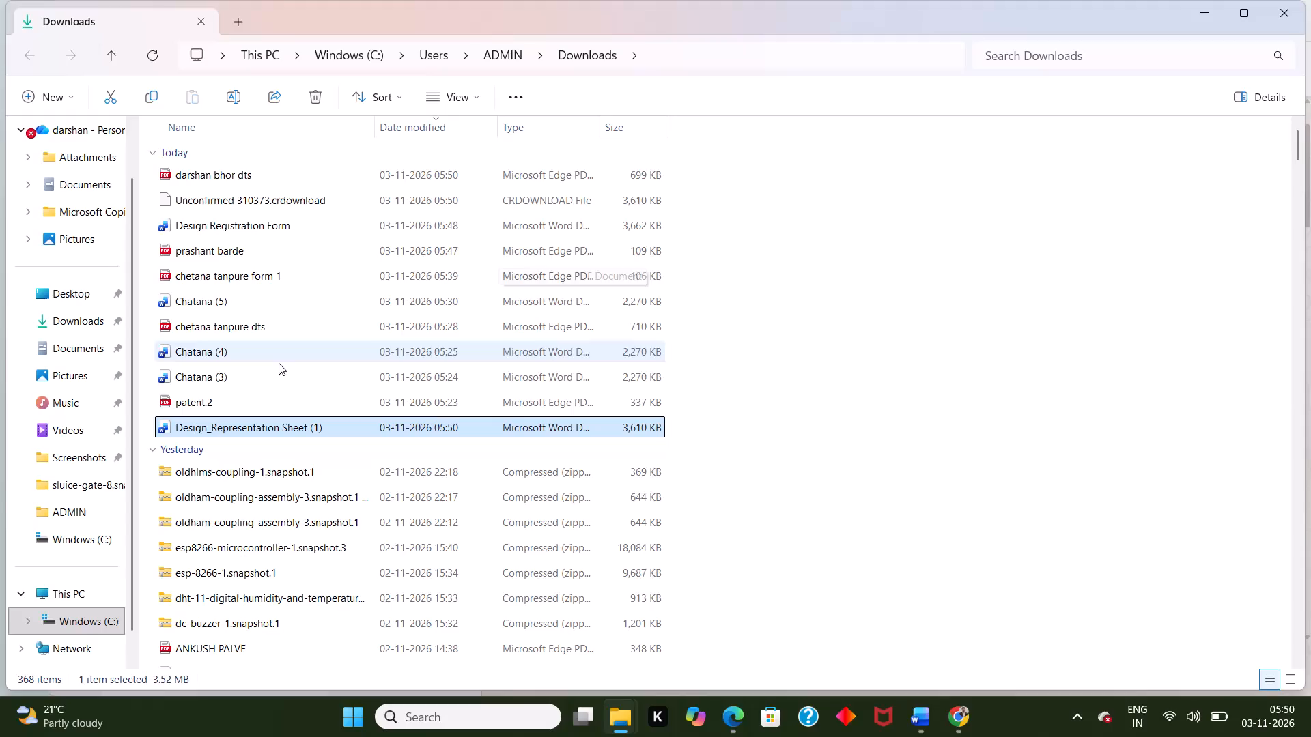
Open the Word document Design_Representation Sheet (1) from the Downloads folder and enable editing.
triple_click(294, 422)
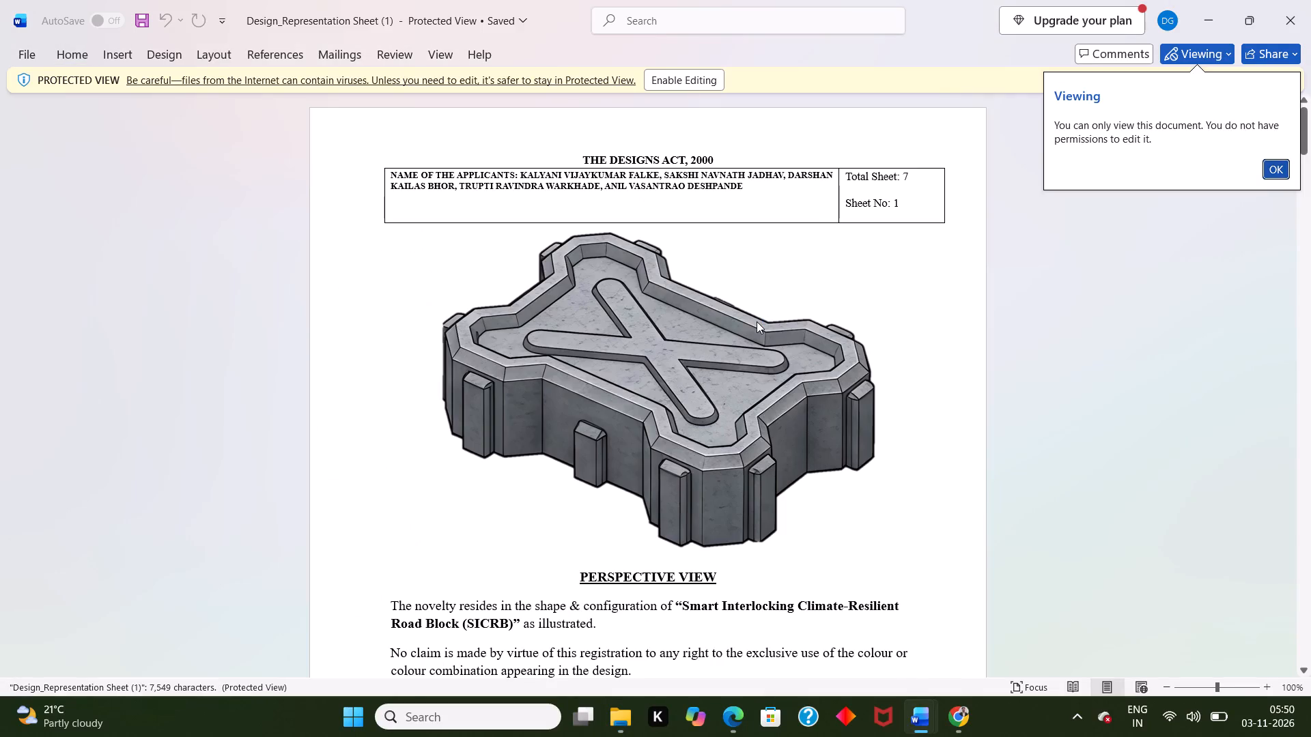
click(669, 78)
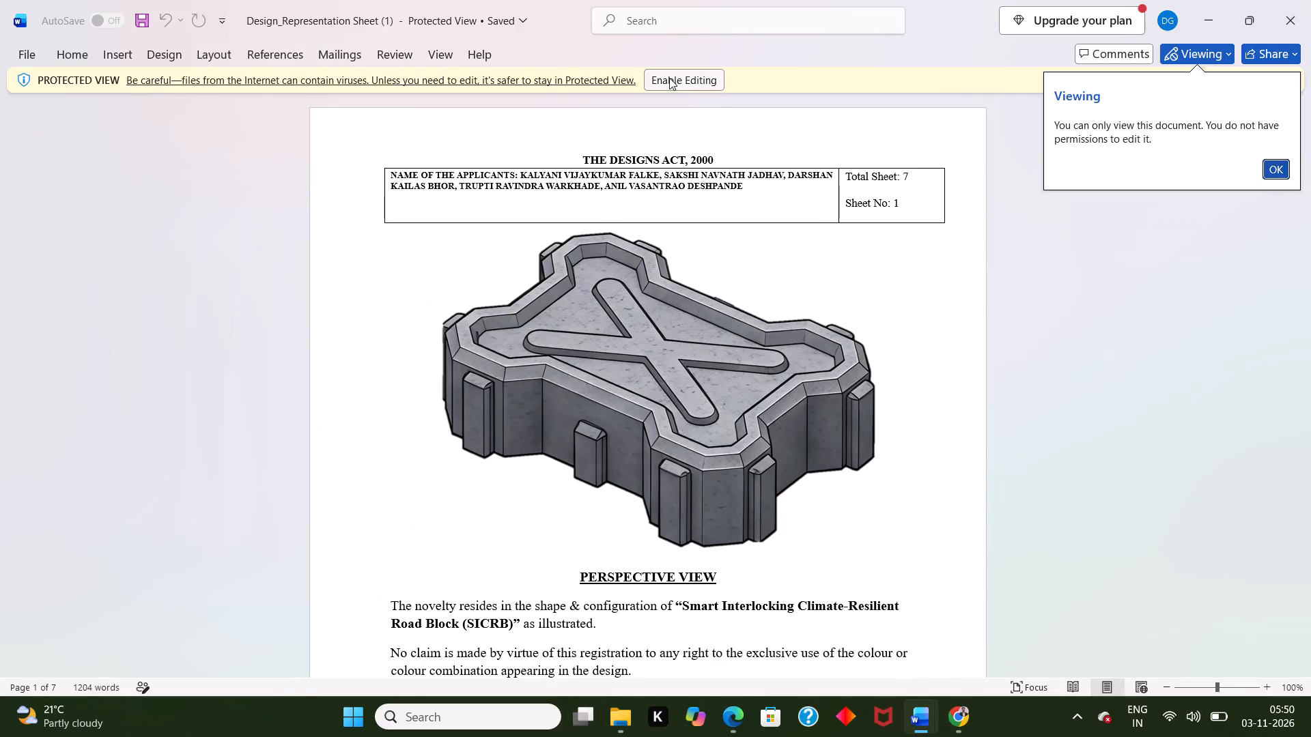
Bring up the print settings for the design representation sheet document.
key(ctrl+p)
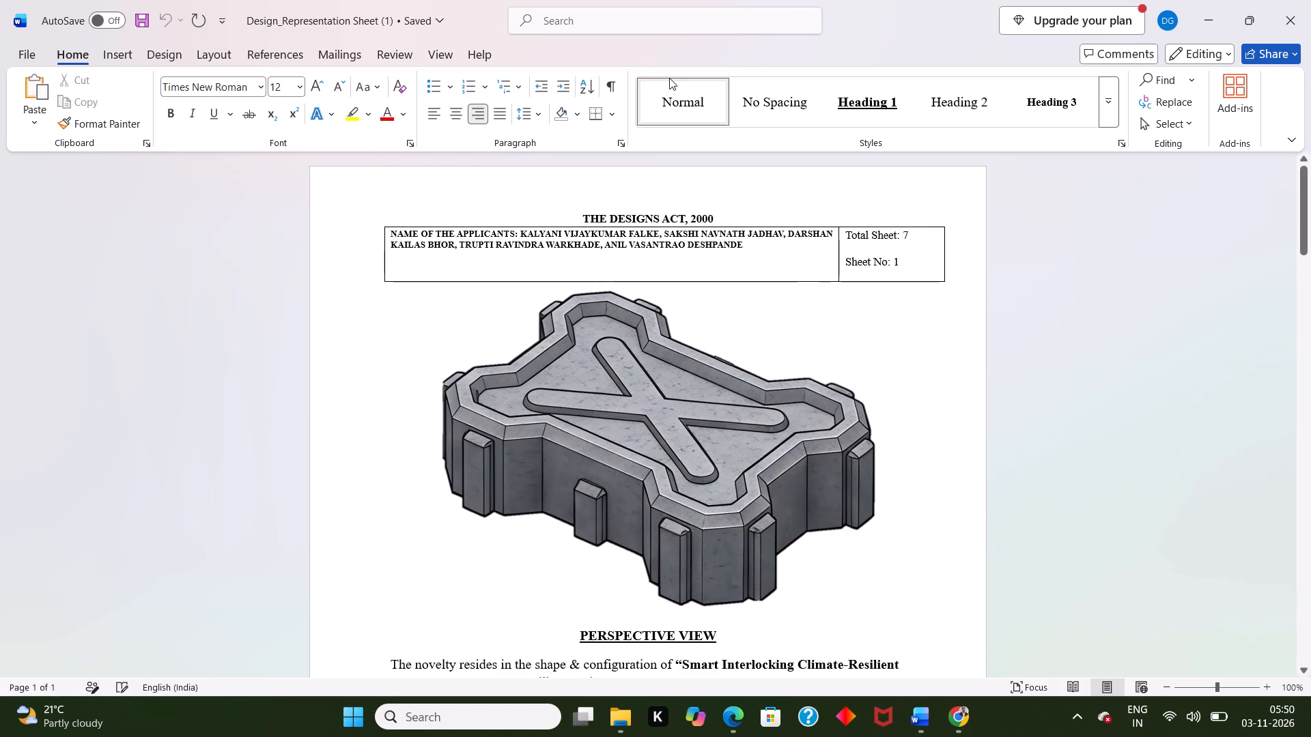
Print the design representation sheet to a PDF in Downloads, naming the file with the applicant's name followed by "rps sheeet".
click(172, 121)
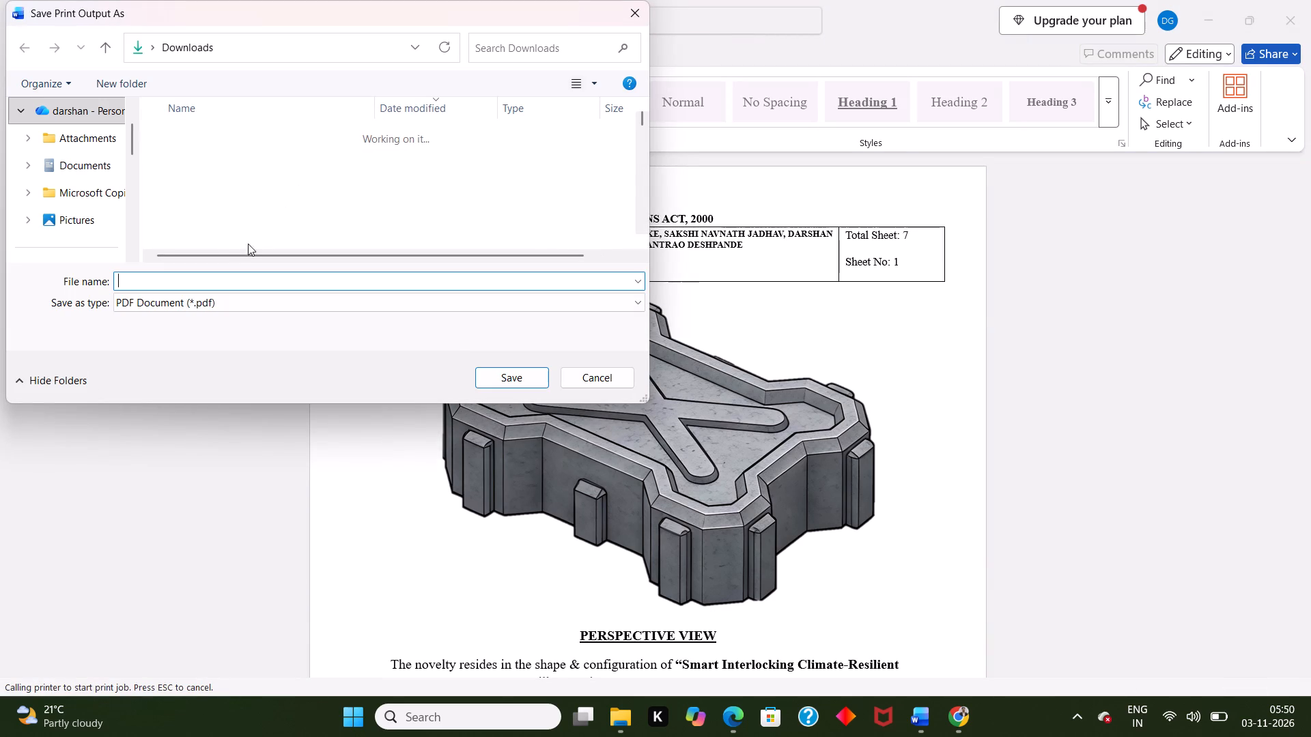
click(229, 272)
click(229, 274)
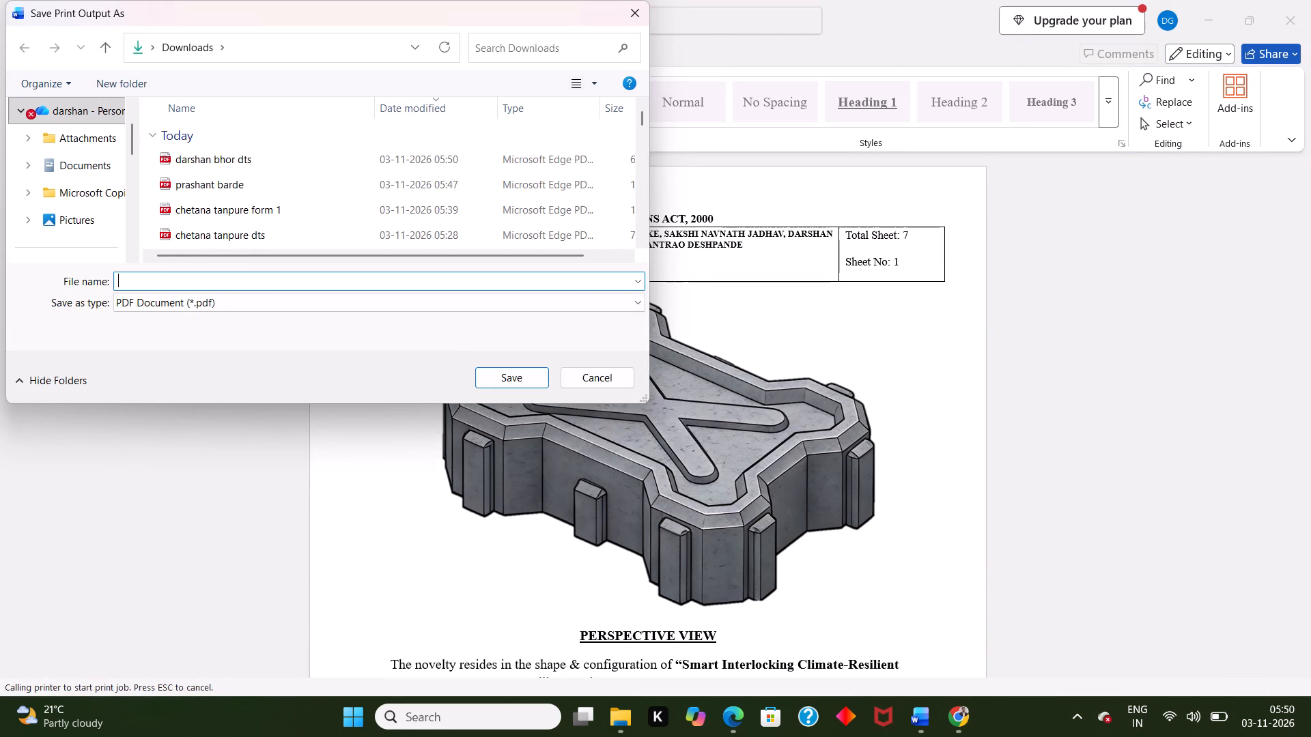
click(178, 284)
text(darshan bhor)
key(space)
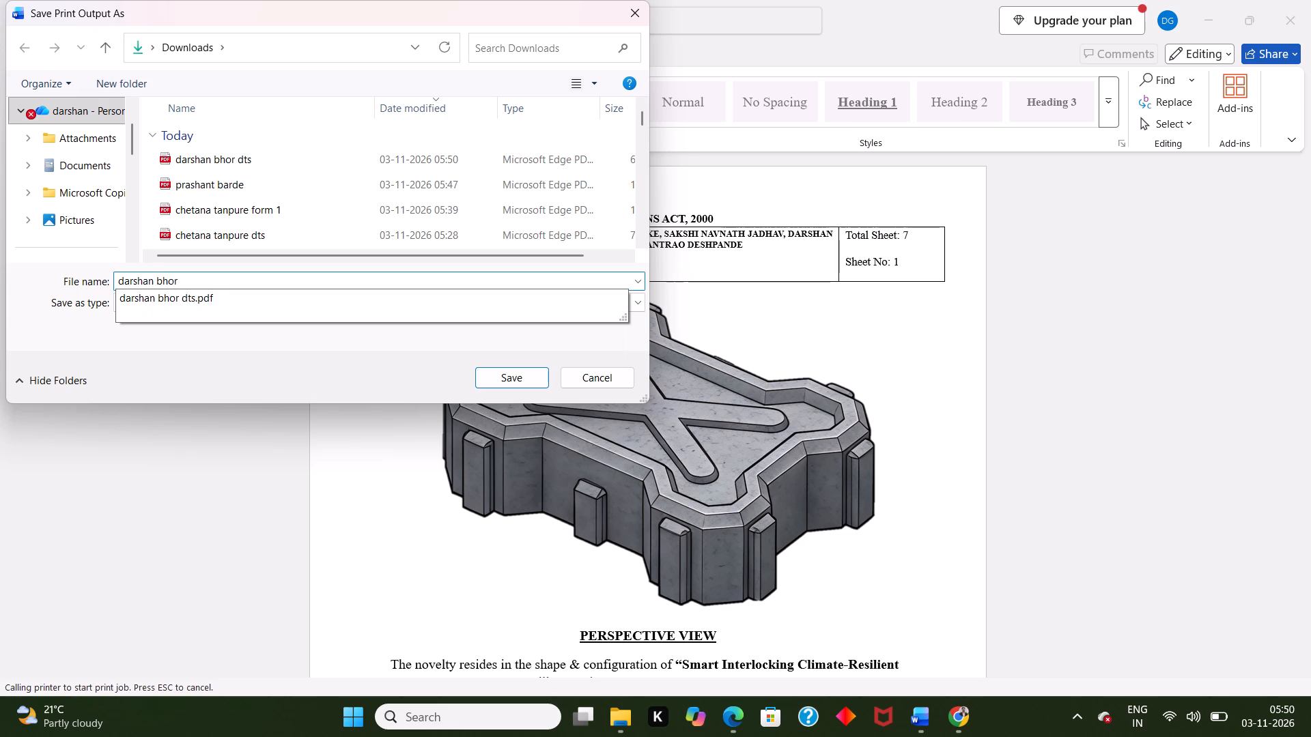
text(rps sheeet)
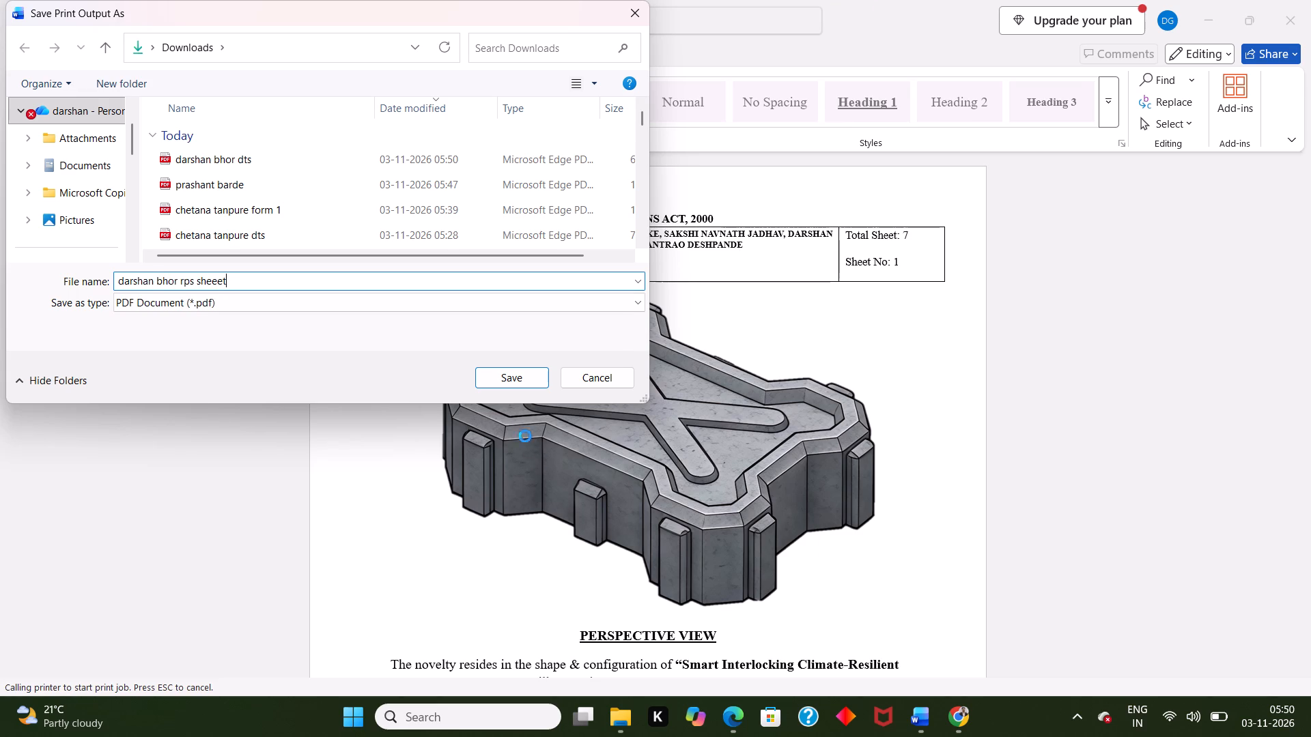
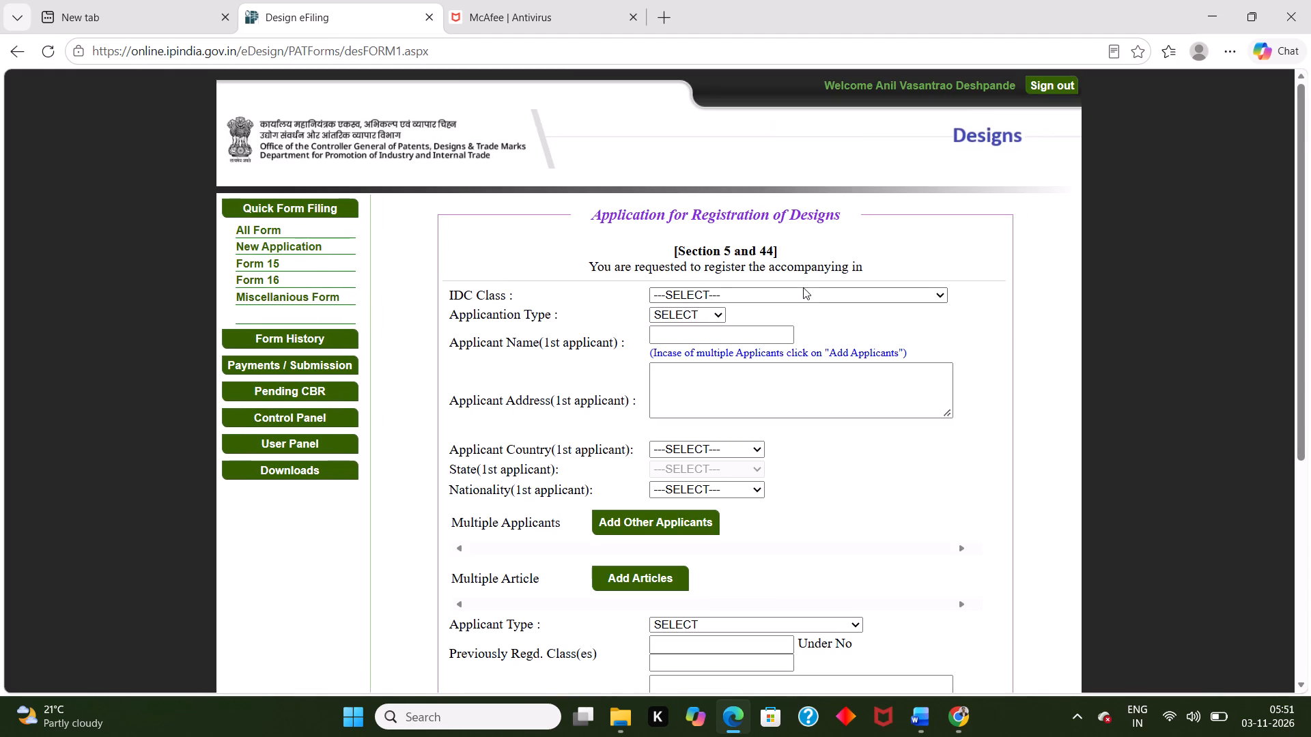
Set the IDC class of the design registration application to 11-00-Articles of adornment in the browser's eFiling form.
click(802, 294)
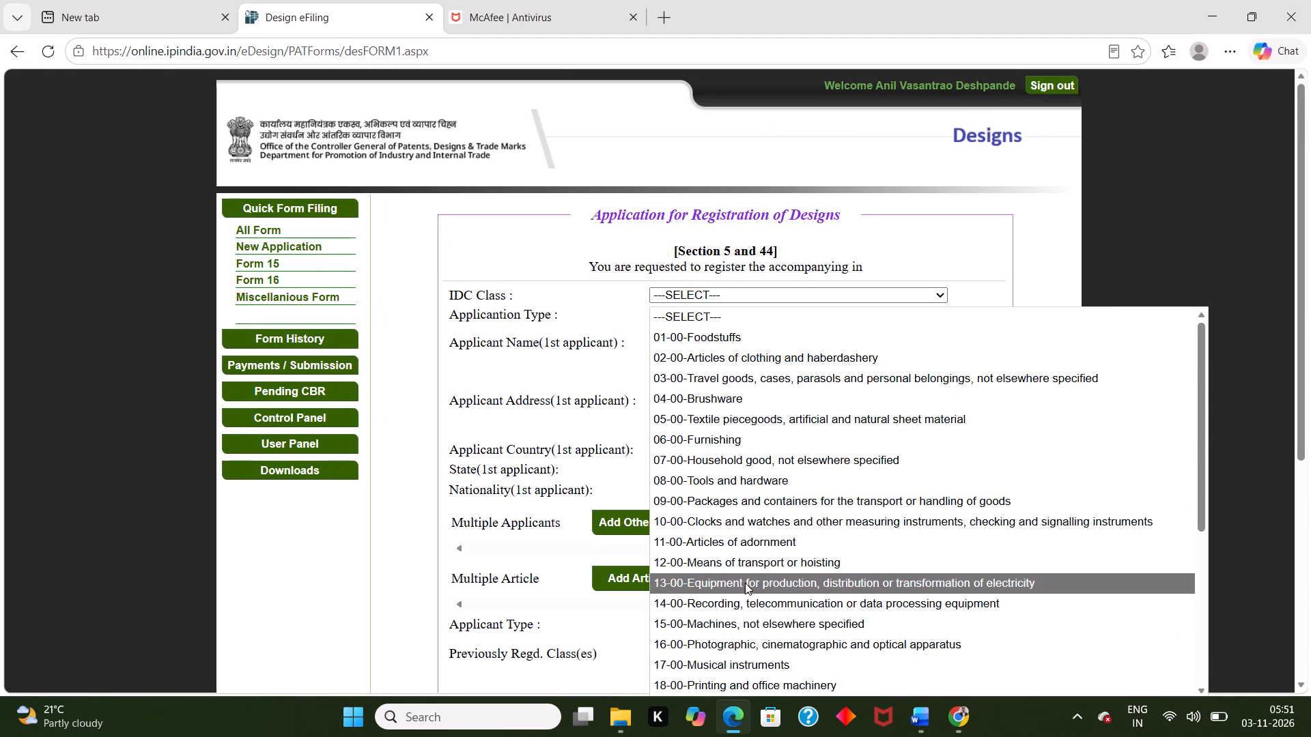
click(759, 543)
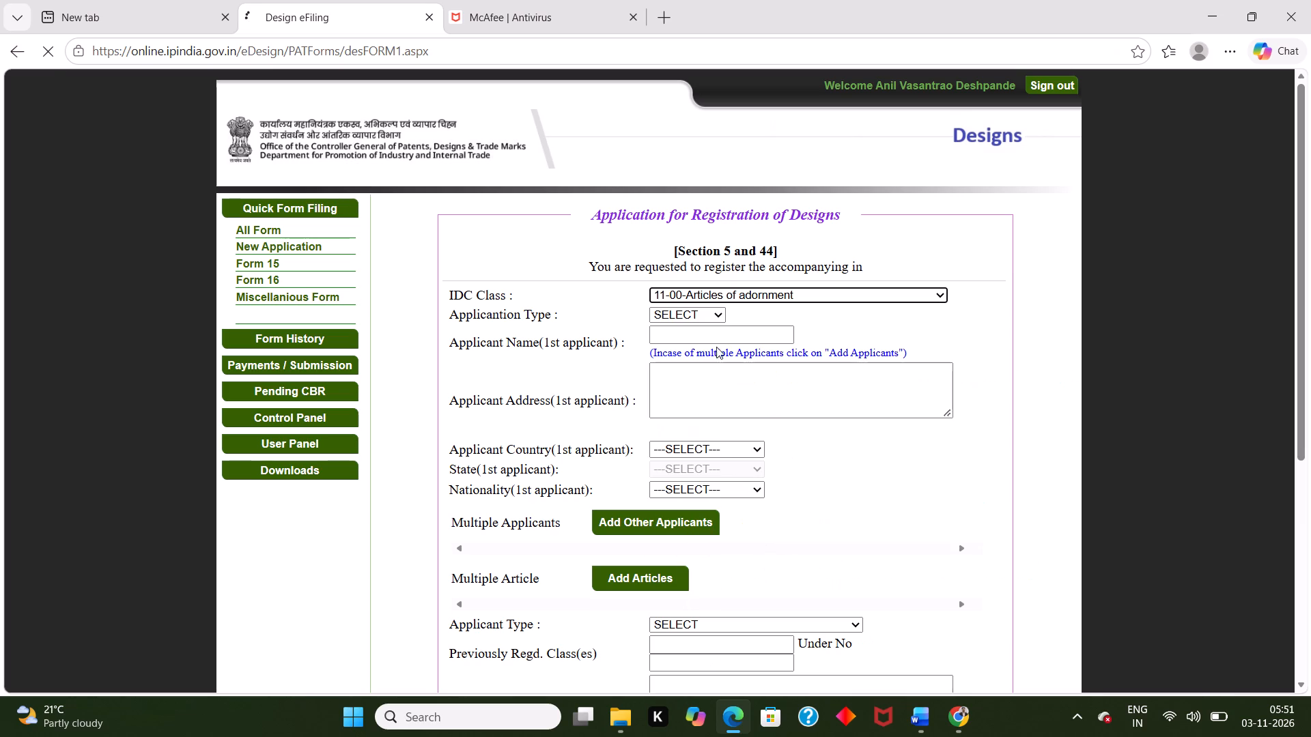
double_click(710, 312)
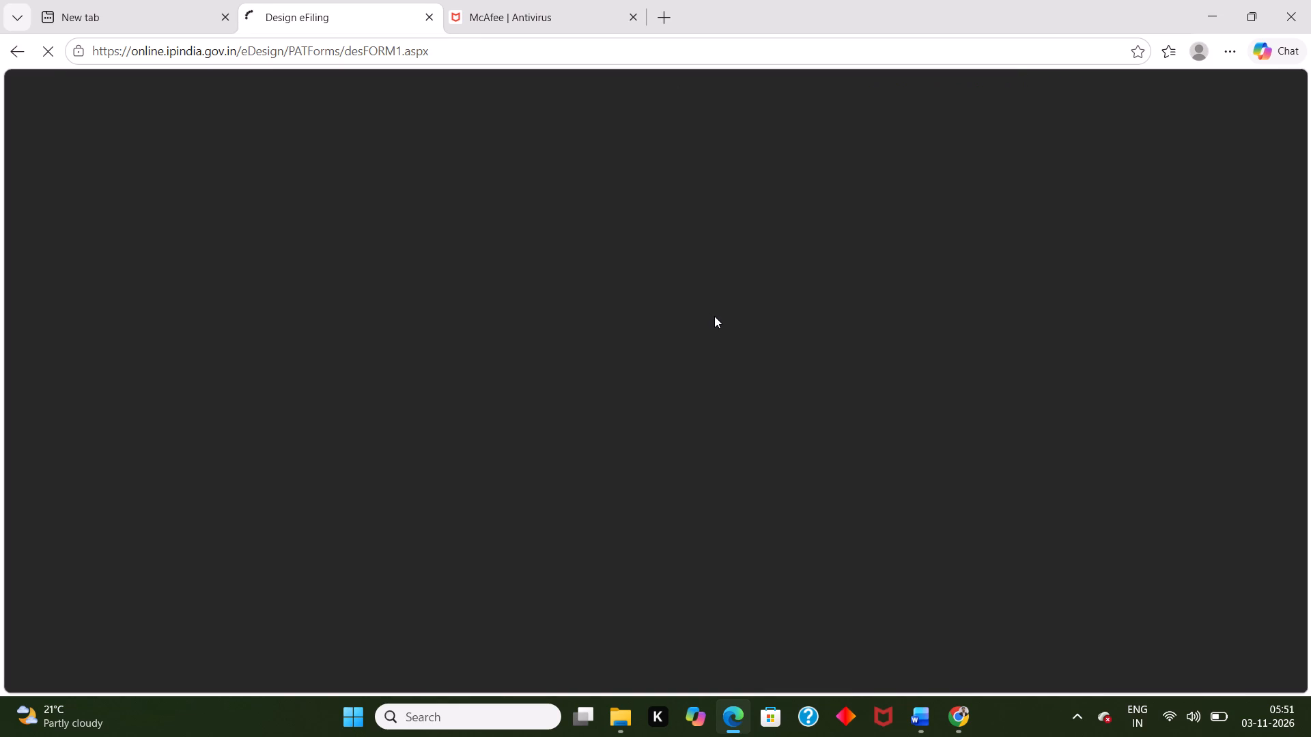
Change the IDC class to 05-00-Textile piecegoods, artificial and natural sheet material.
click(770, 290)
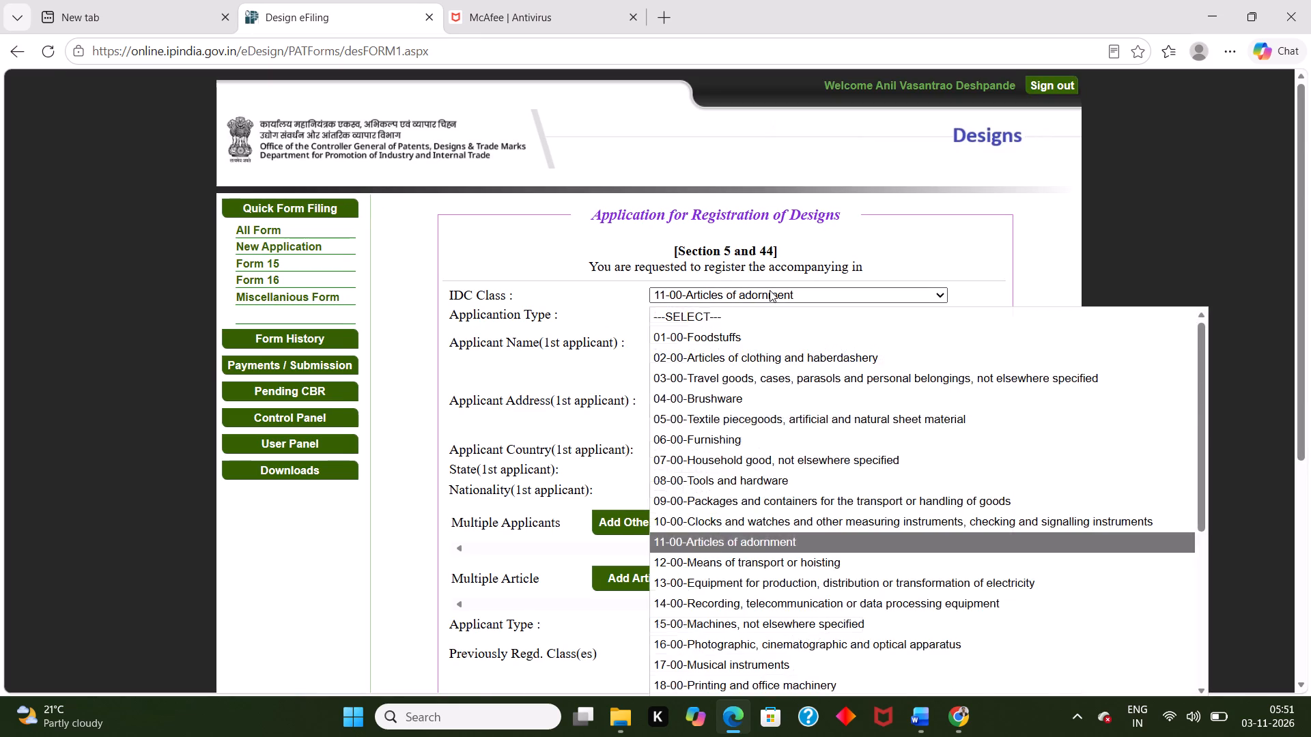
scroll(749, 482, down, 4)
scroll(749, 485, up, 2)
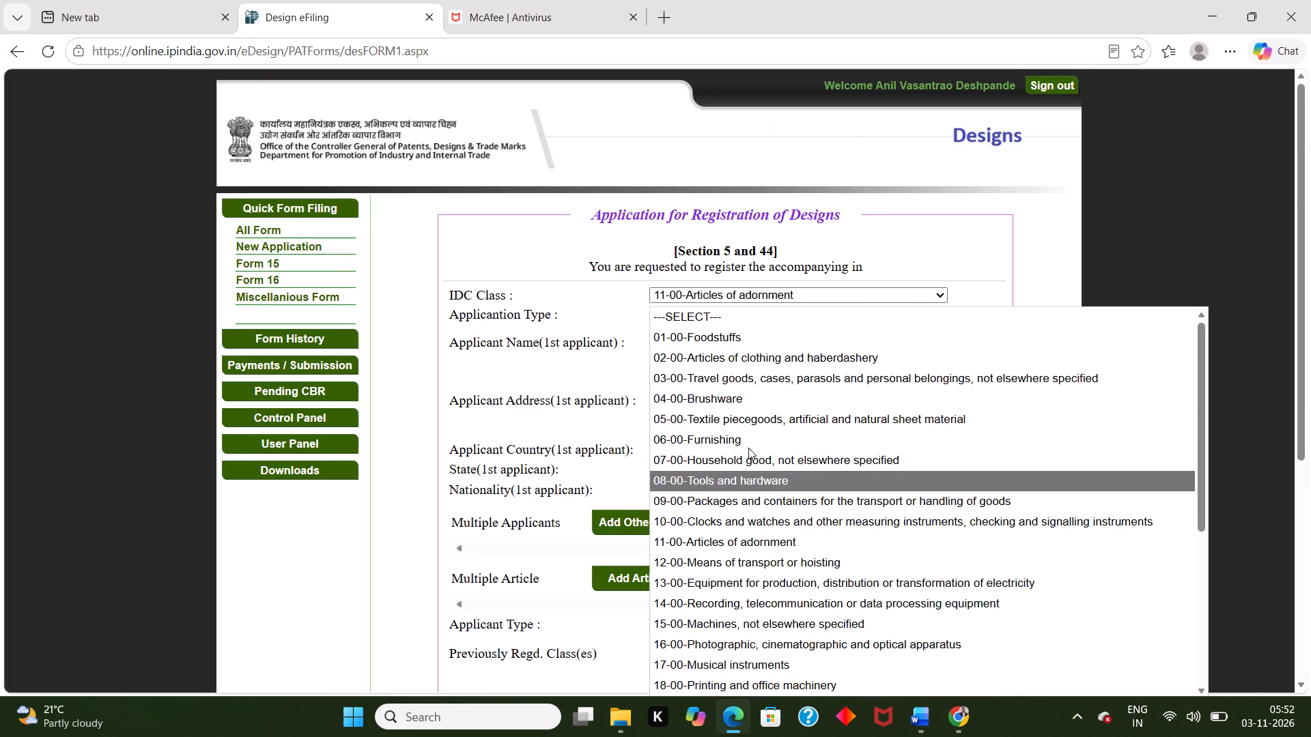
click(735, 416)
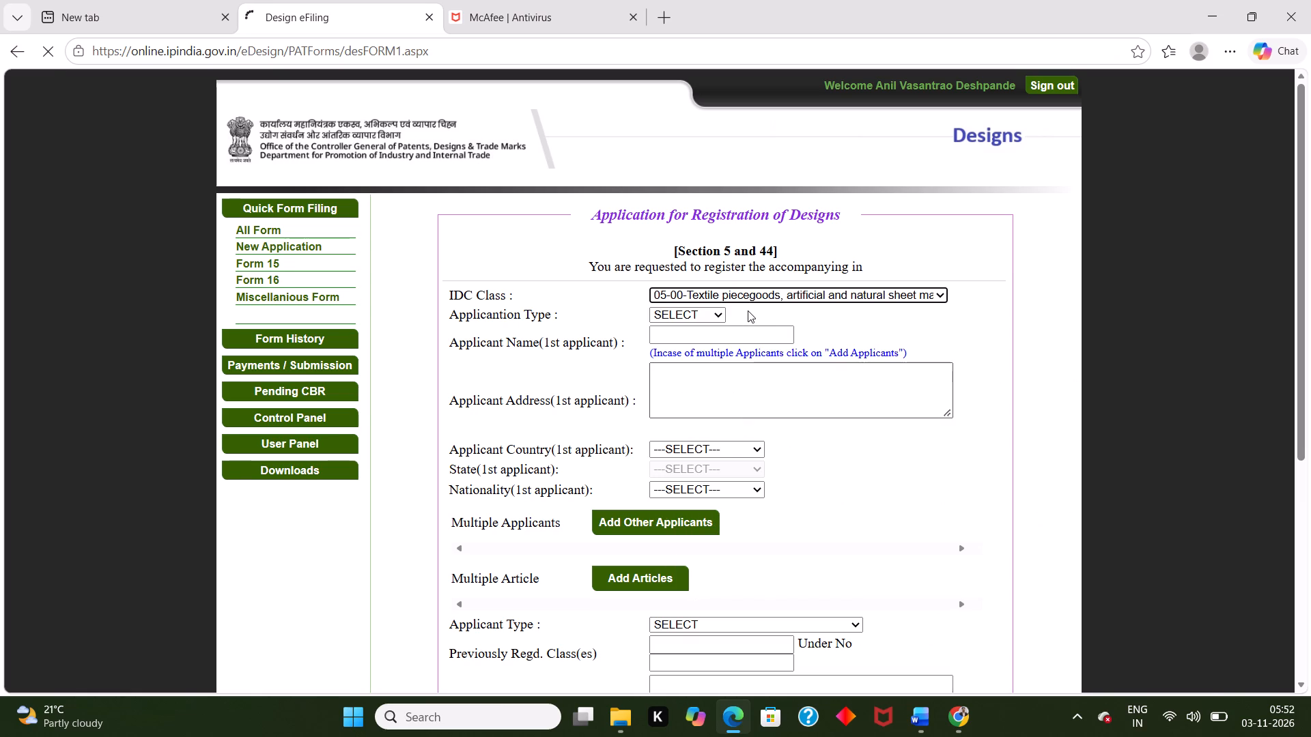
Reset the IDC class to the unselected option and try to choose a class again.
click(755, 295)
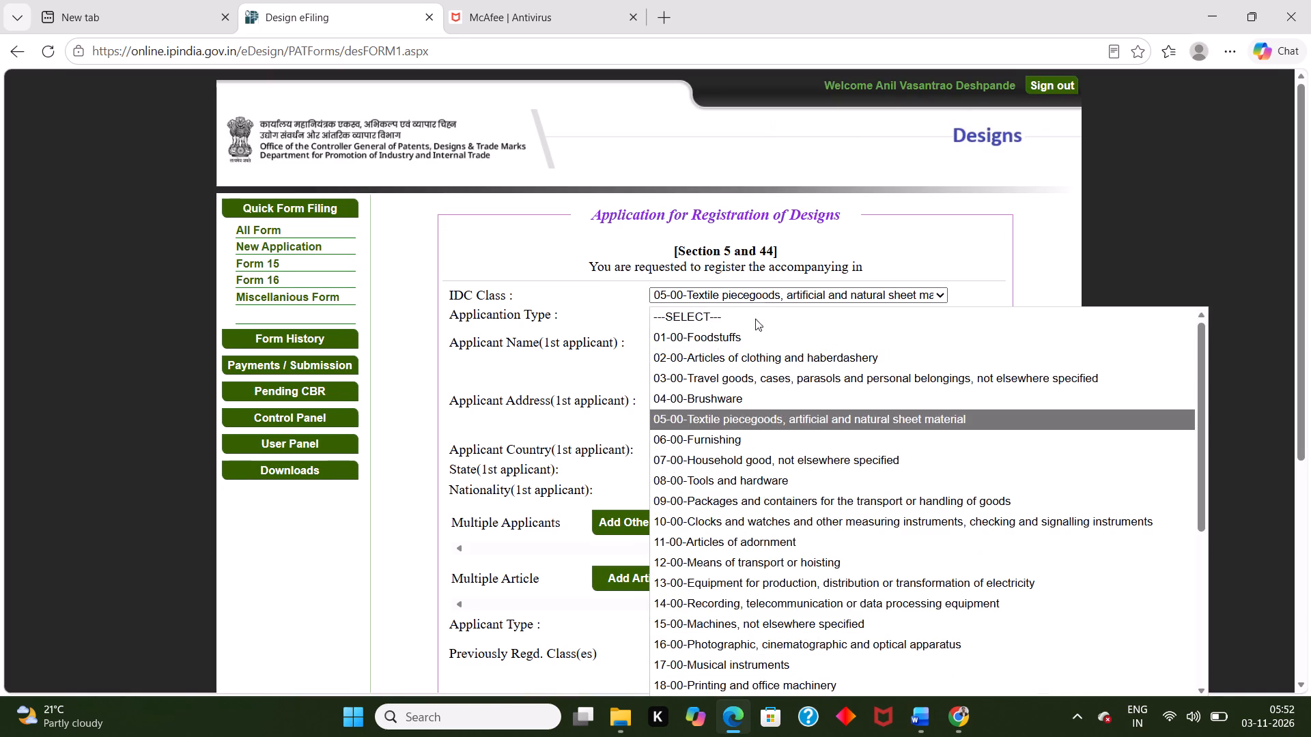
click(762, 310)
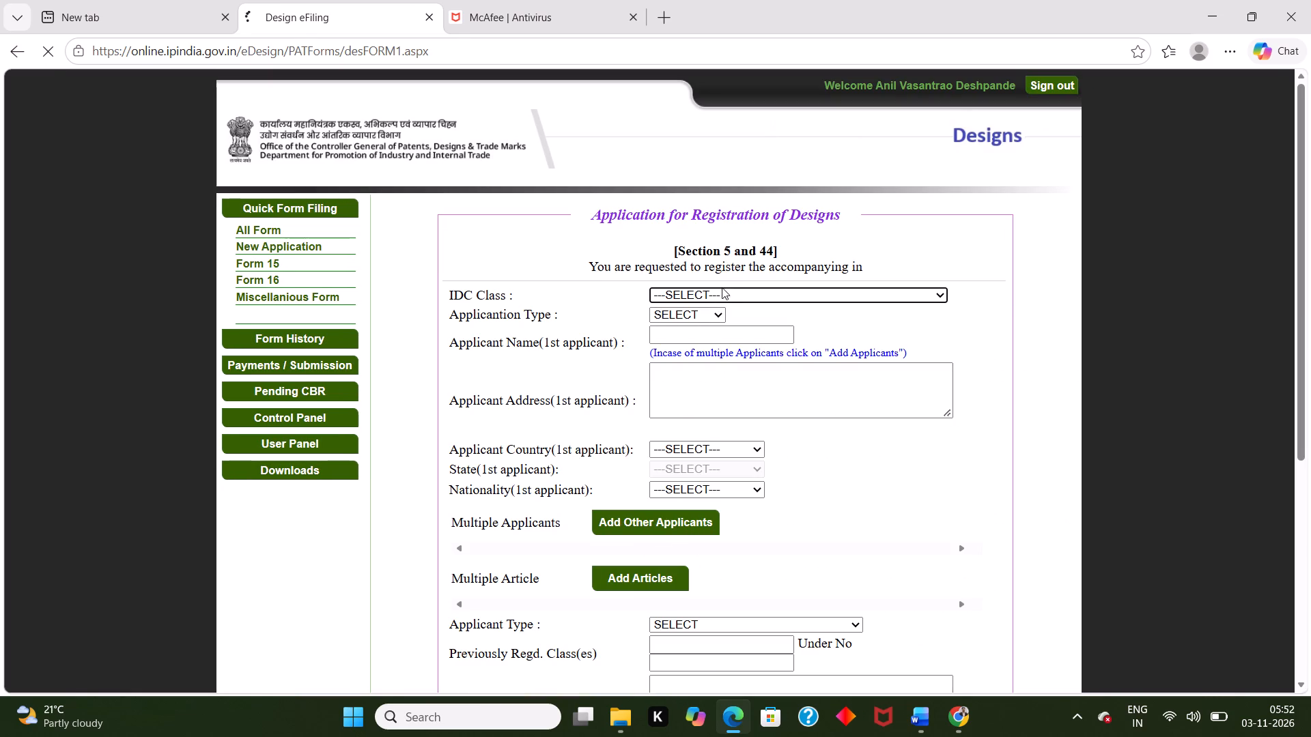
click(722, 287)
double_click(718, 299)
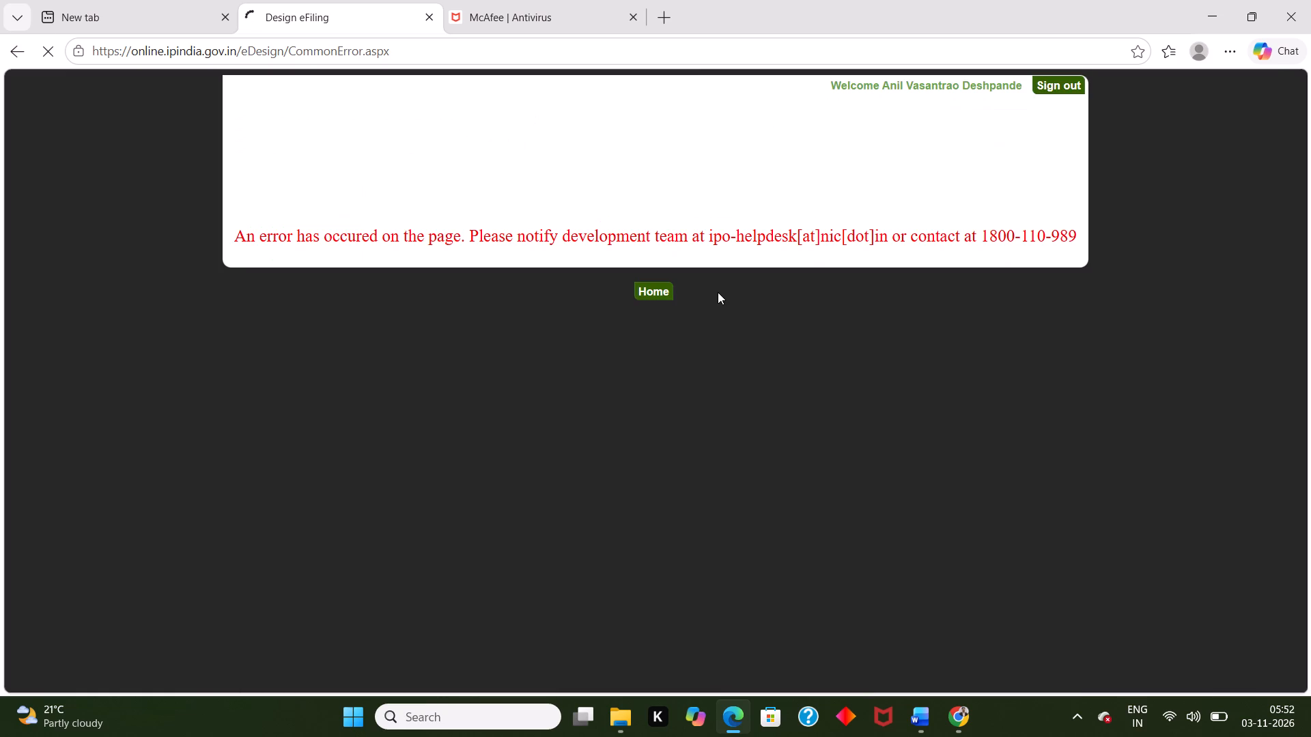
Return to the eFiling home page and open a new application for registration of designs.
click(672, 295)
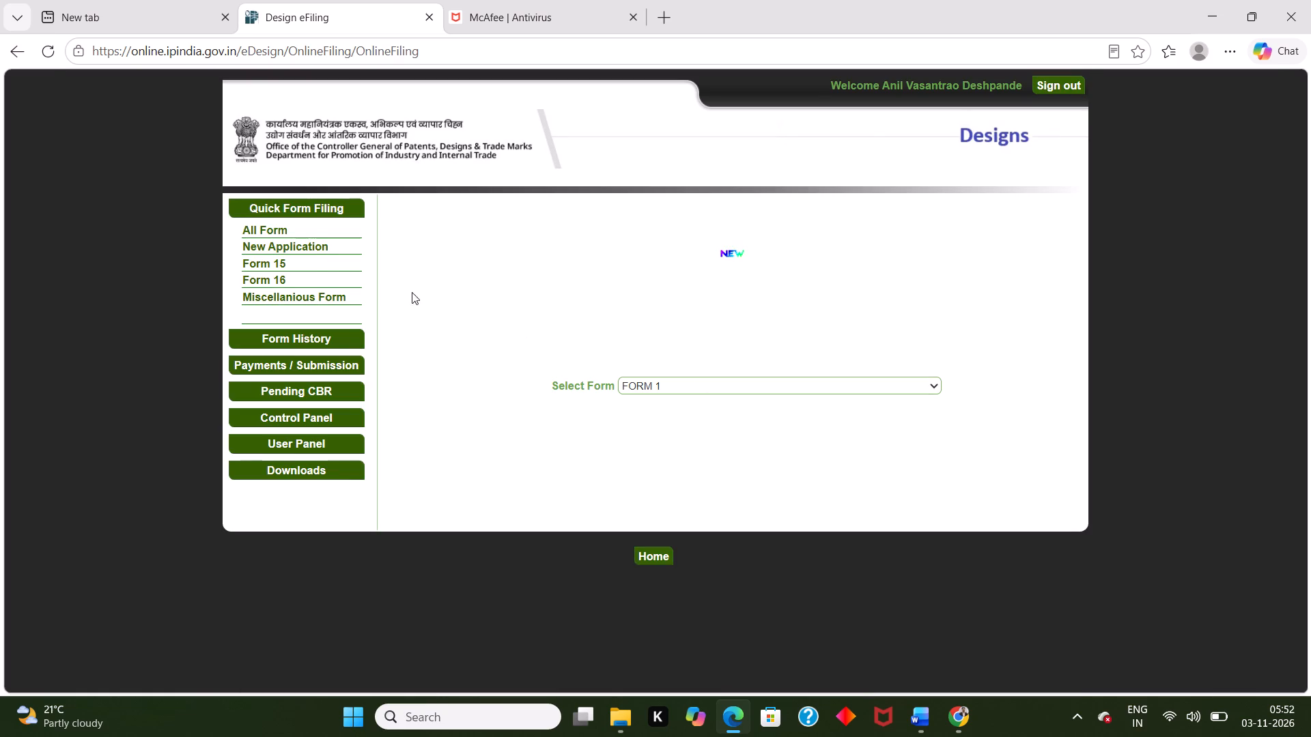
click(294, 246)
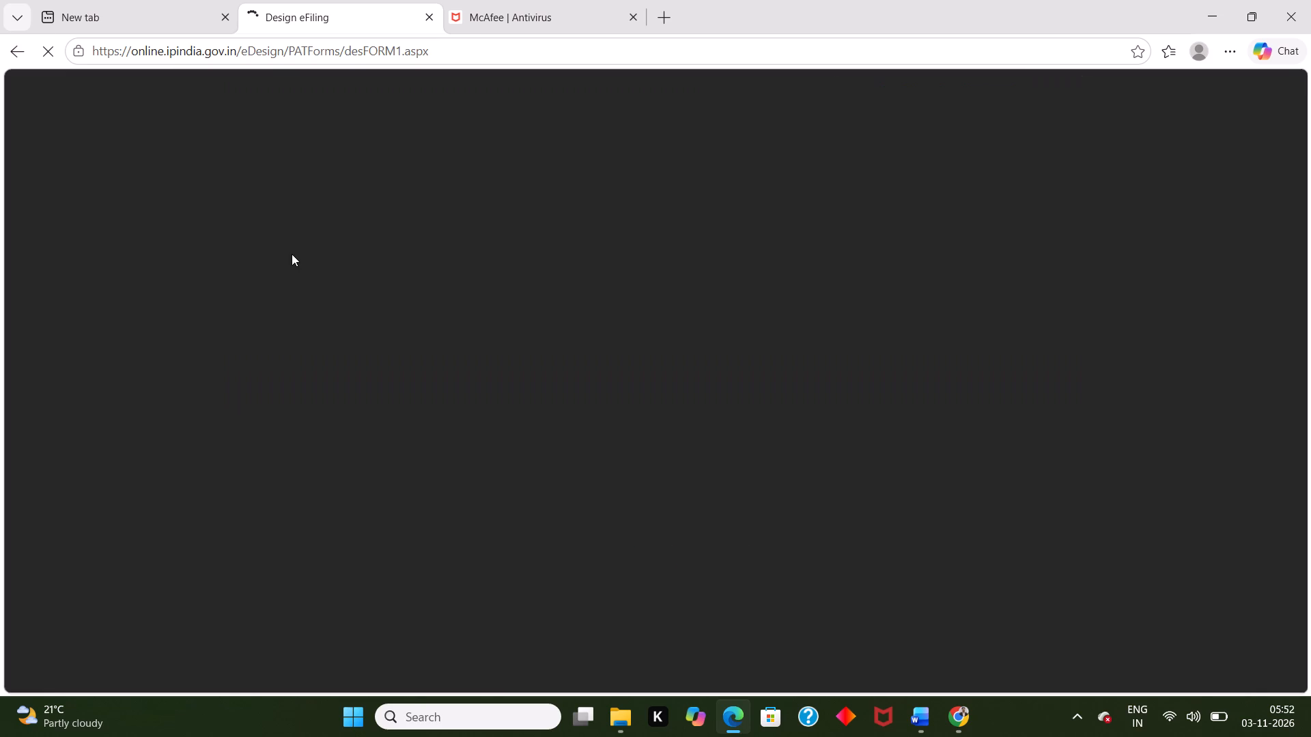
Set the IDC class to 05-00-Textile piecegoods, artificial and natural sheet material and the application type to Ordinary.
click(685, 293)
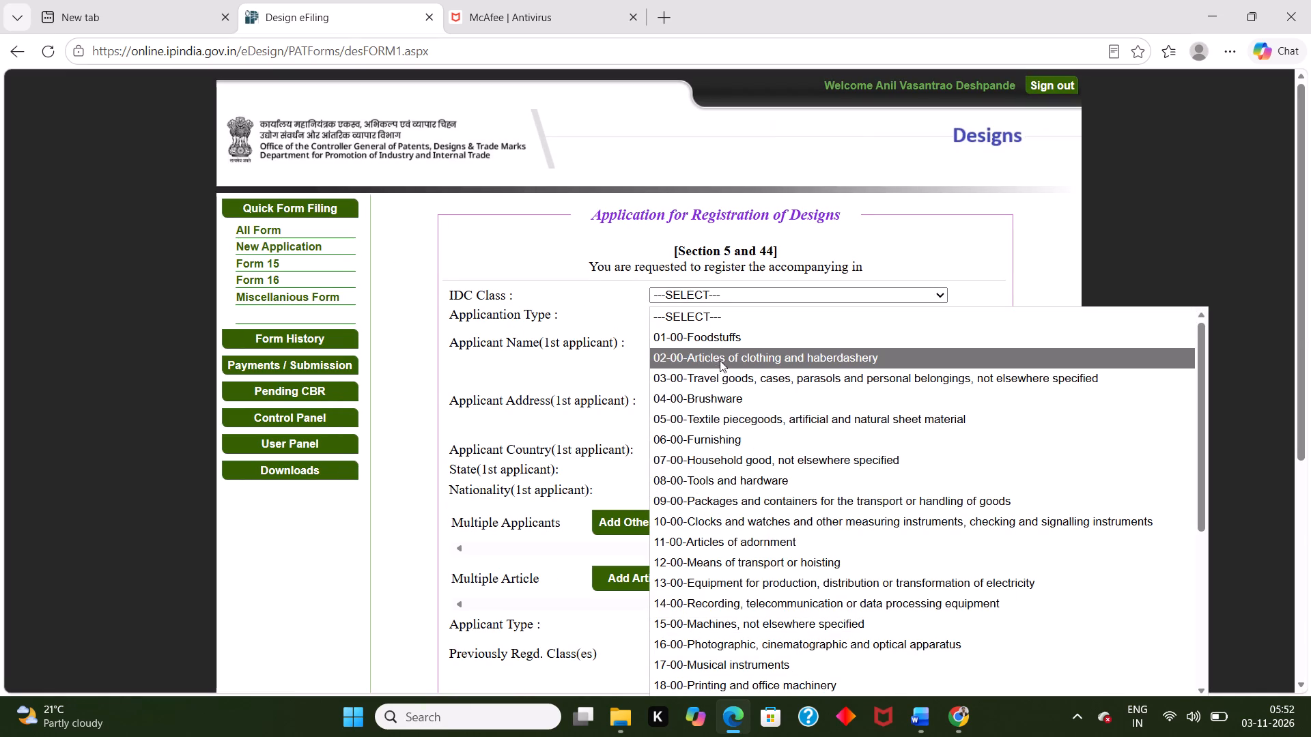
click(729, 420)
click(704, 316)
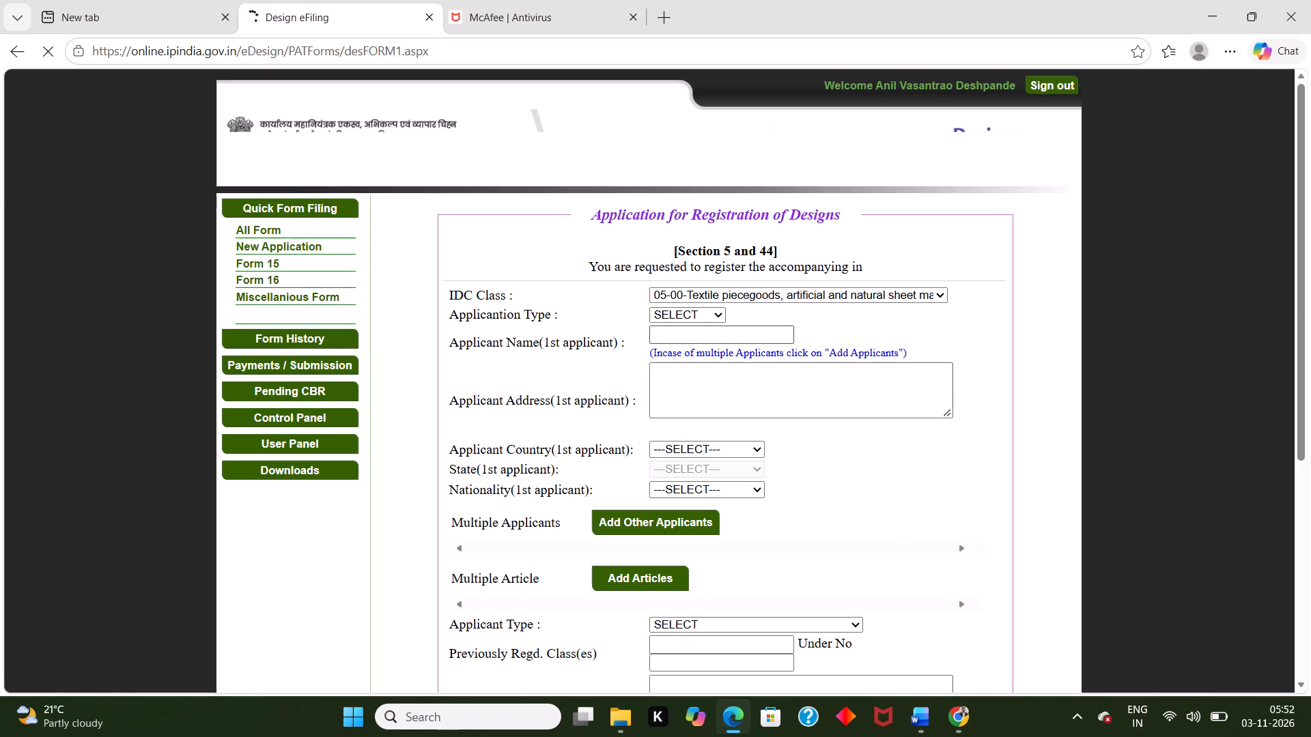
click(704, 310)
click(702, 356)
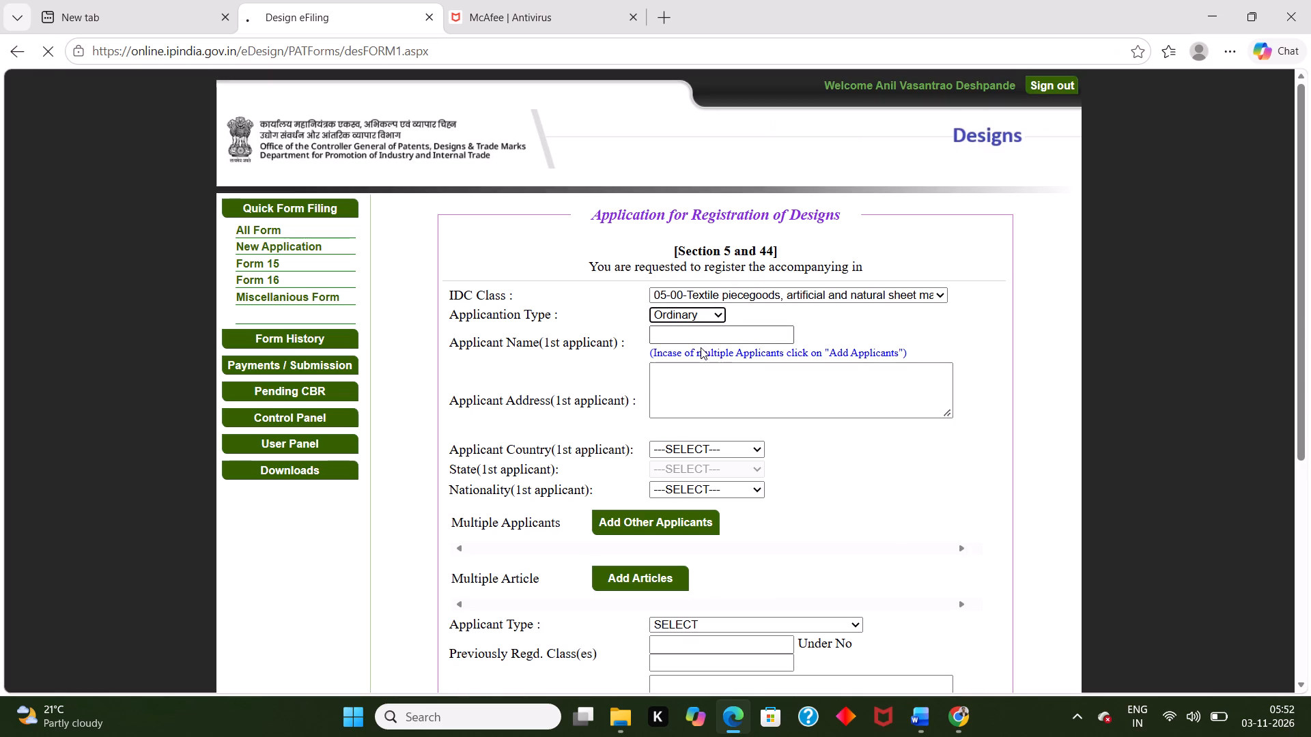
Paste the copied name of the first applicant into the application's applicant name field.
right_click(701, 338)
right_click(705, 329)
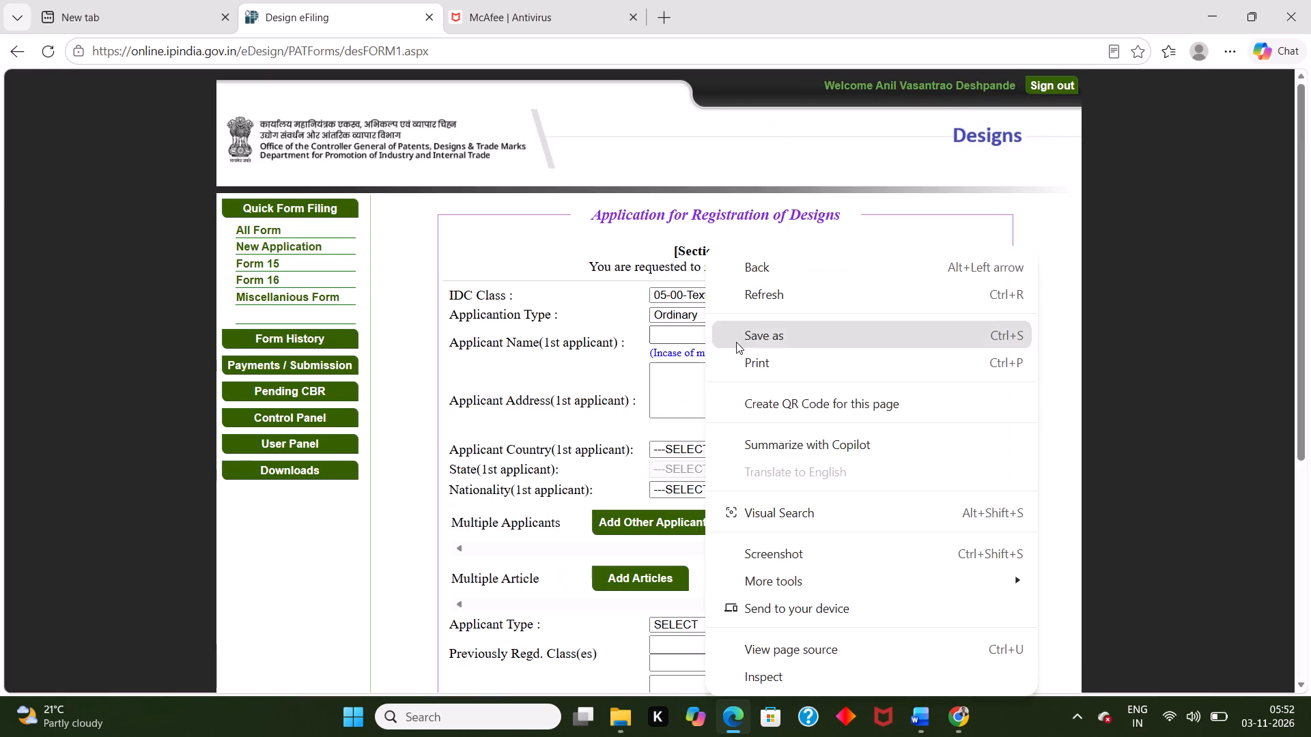
right_click(696, 331)
click(761, 427)
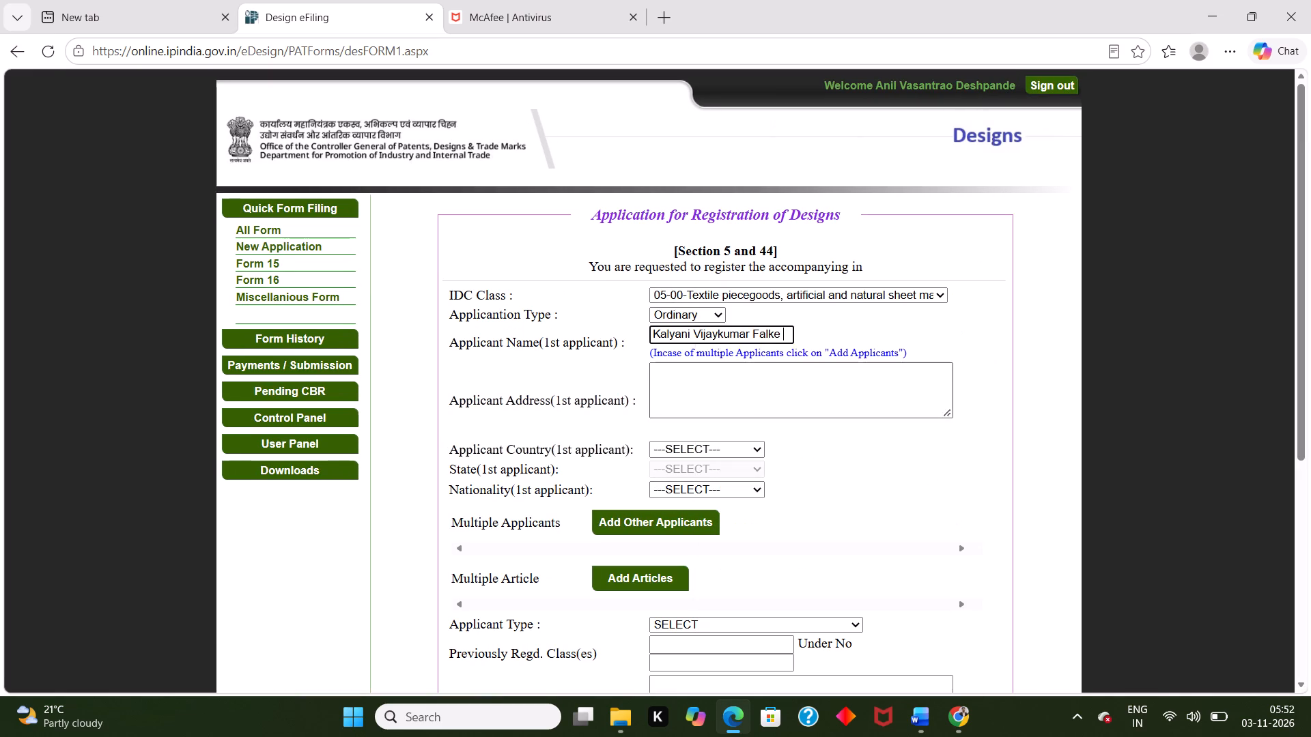
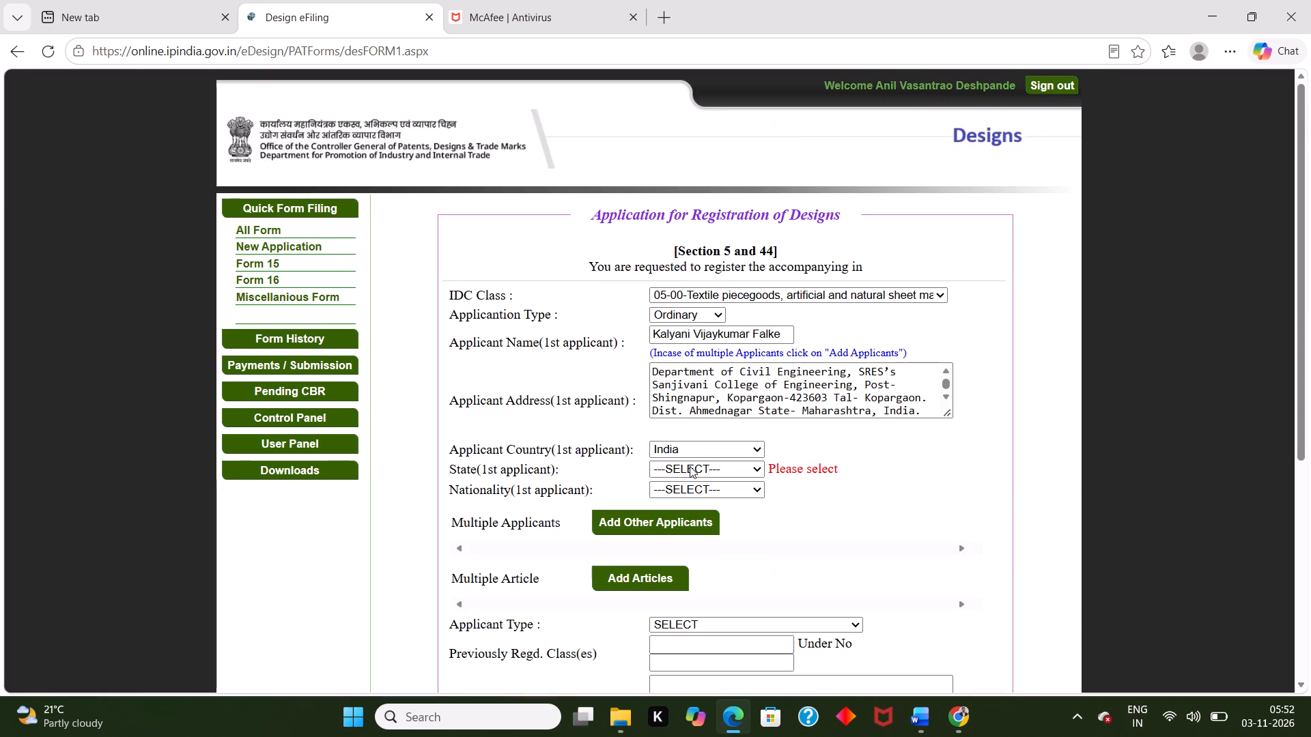
Set the first applicant's state to Maharashtra and nationality to India.
click(690, 466)
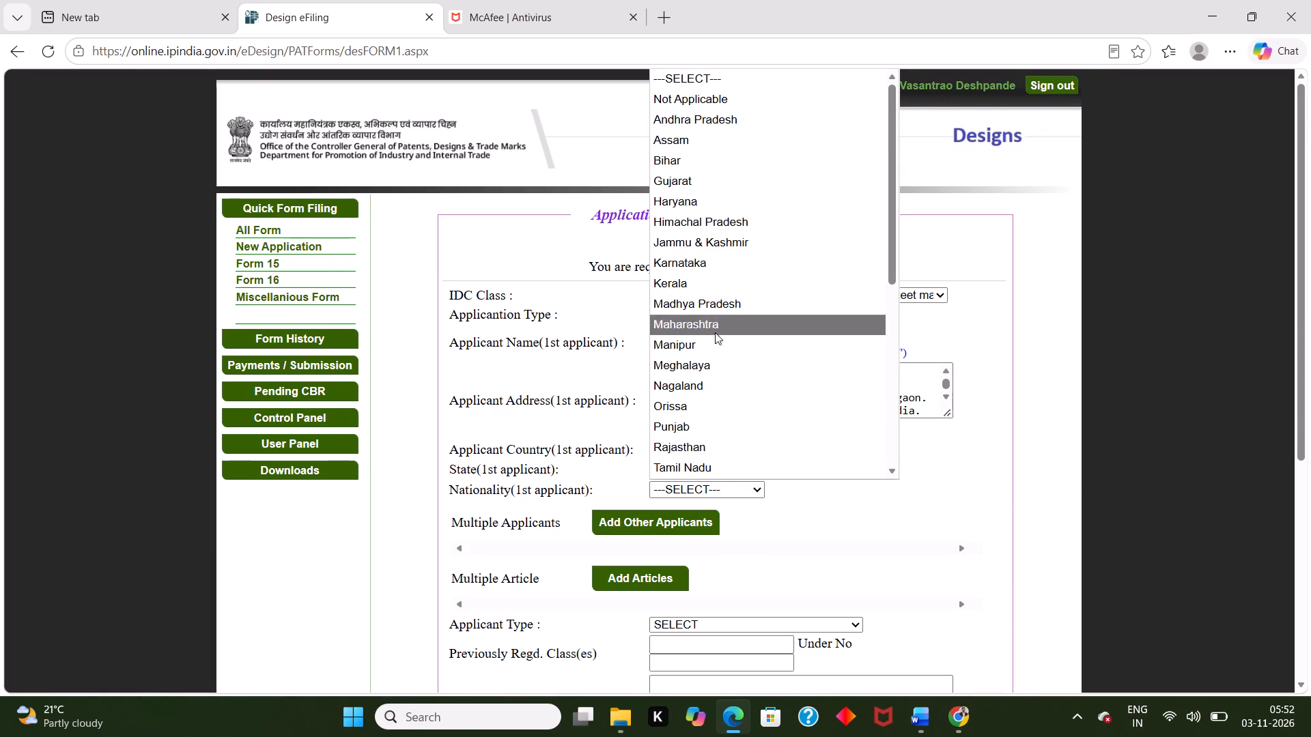
click(724, 315)
click(694, 489)
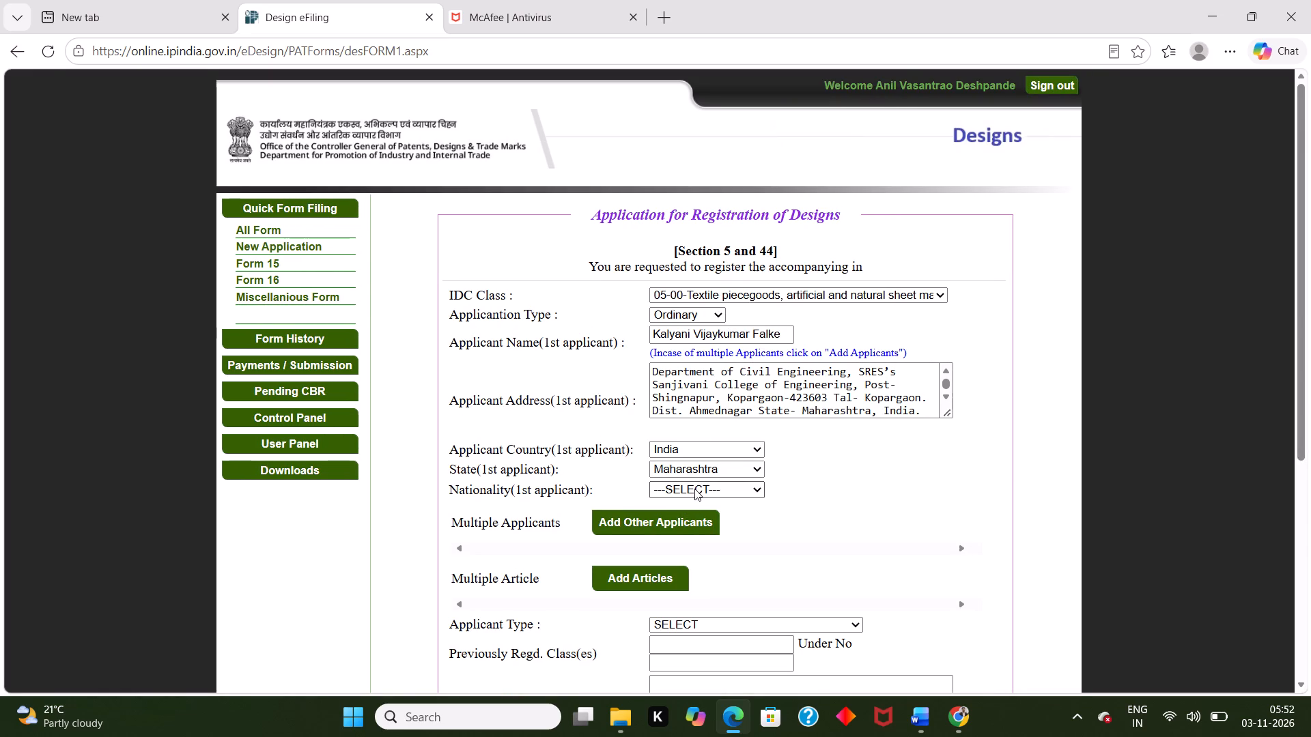
click(694, 489)
double_click(675, 83)
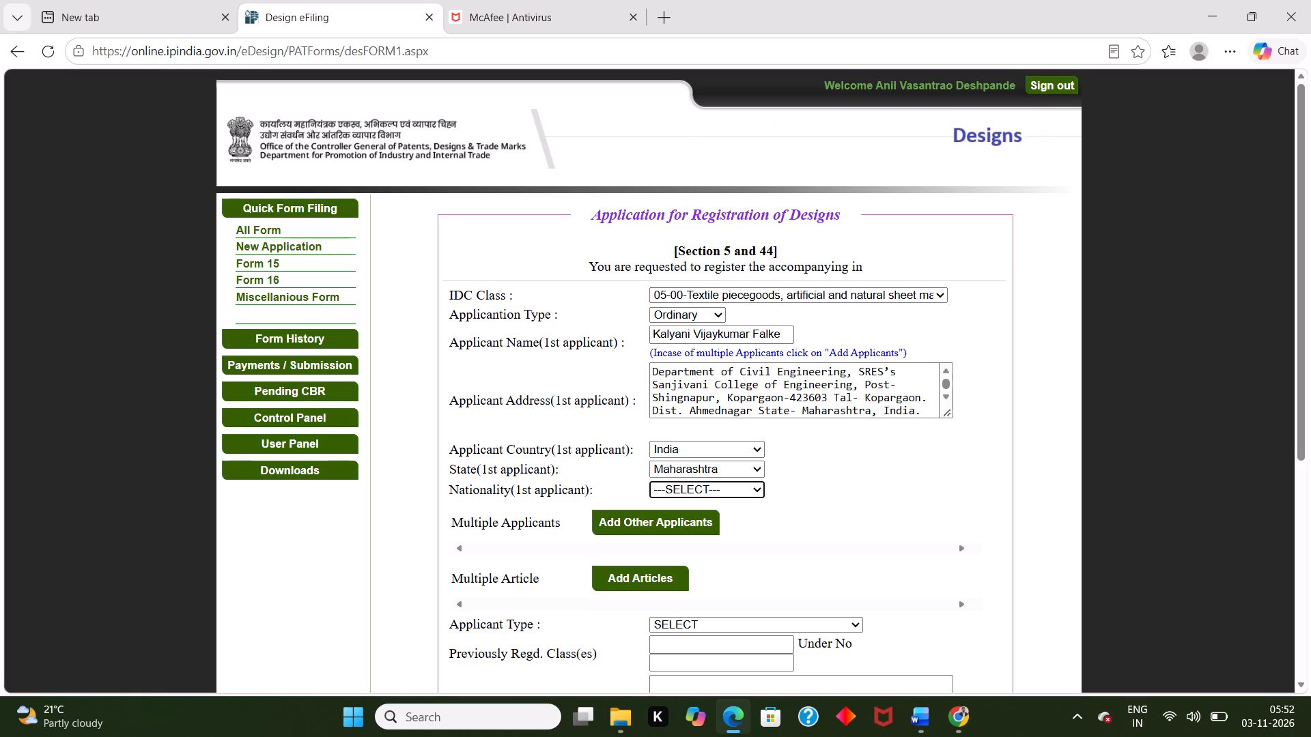
click(729, 486)
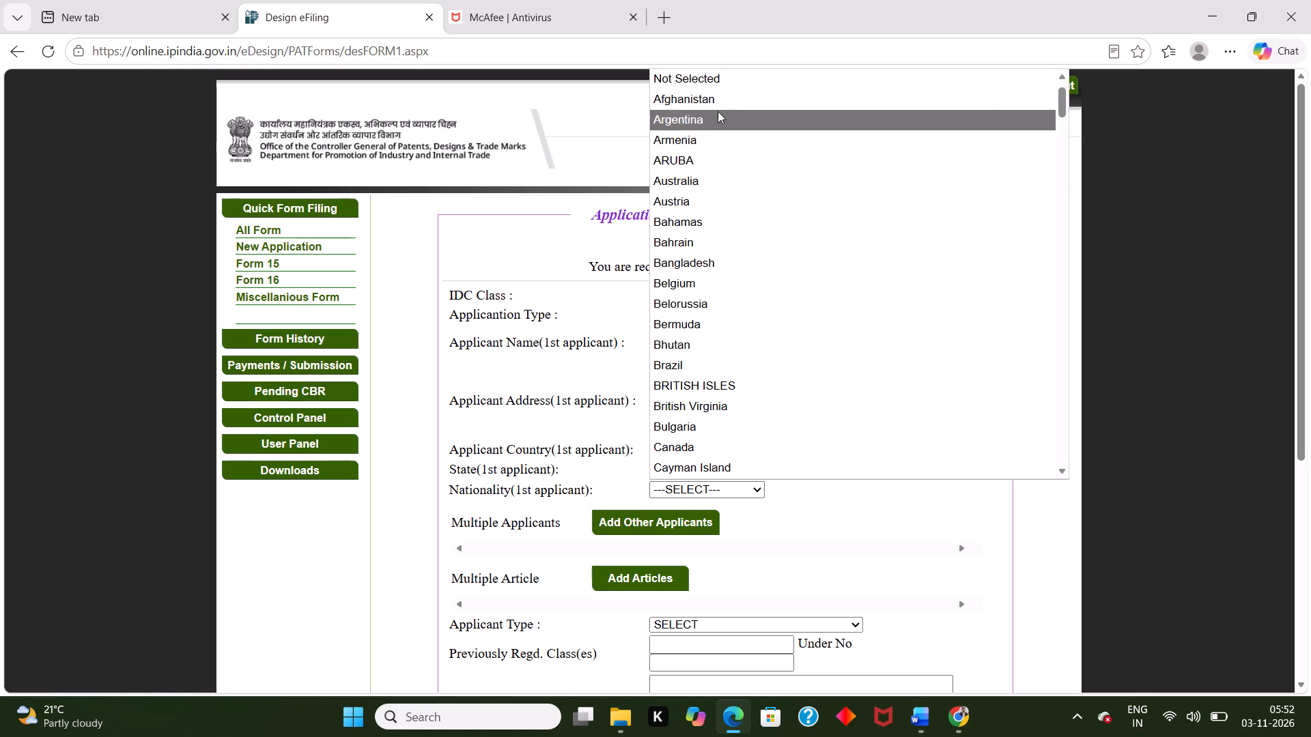
scroll(718, 106, up, 3)
click(717, 106)
Start adding another applicant to the application and open the choices for that applicant's type.
click(683, 526)
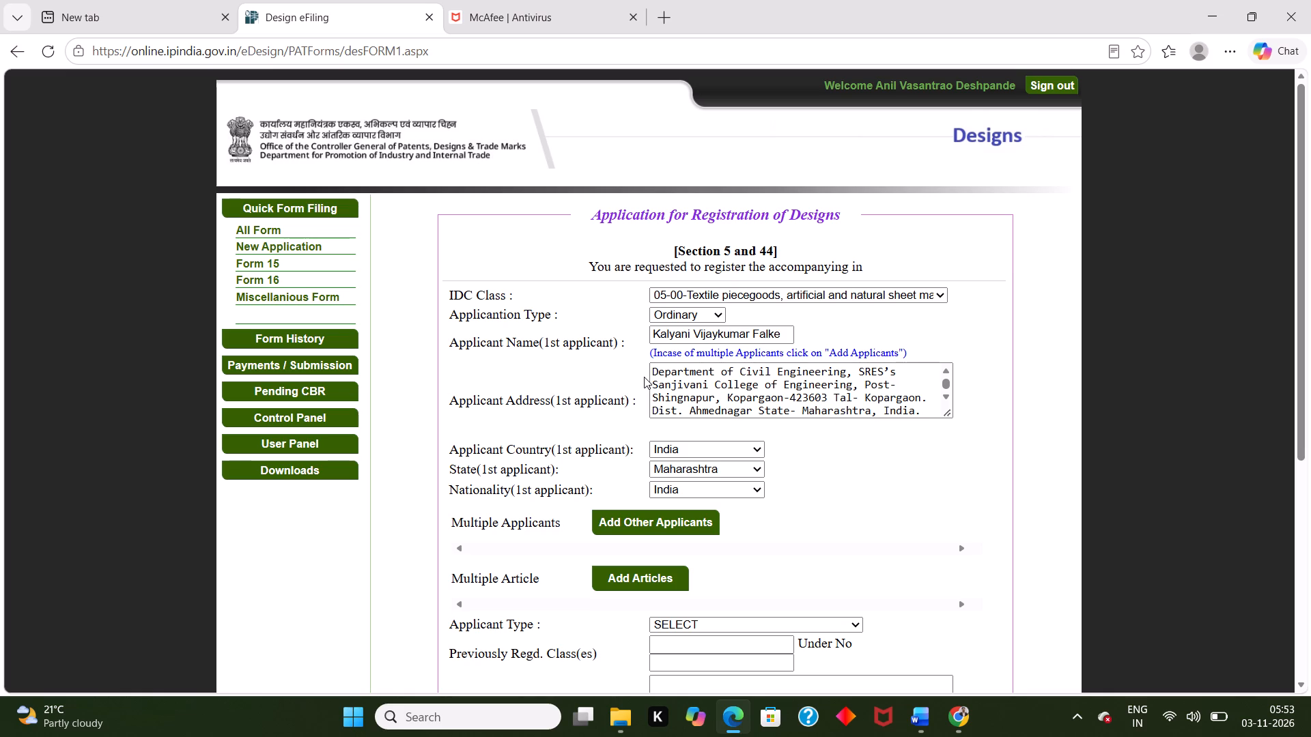
double_click(685, 520)
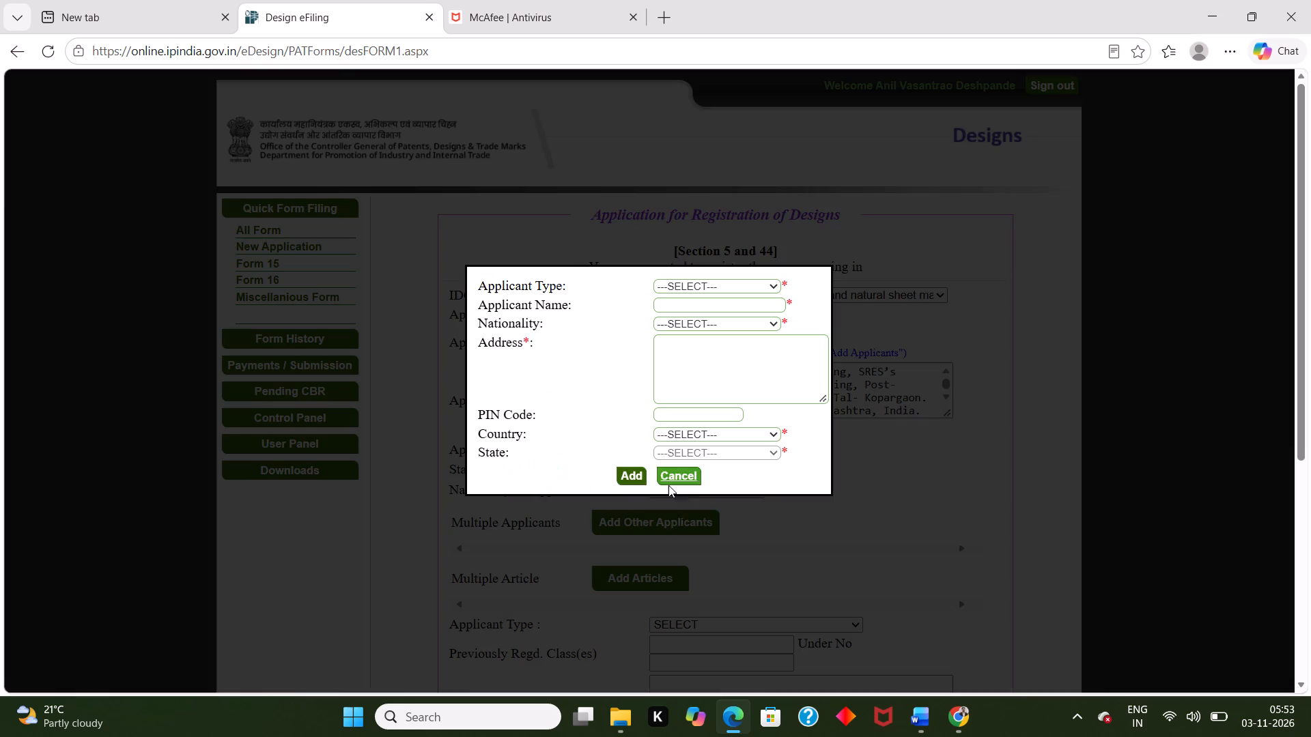
click(722, 280)
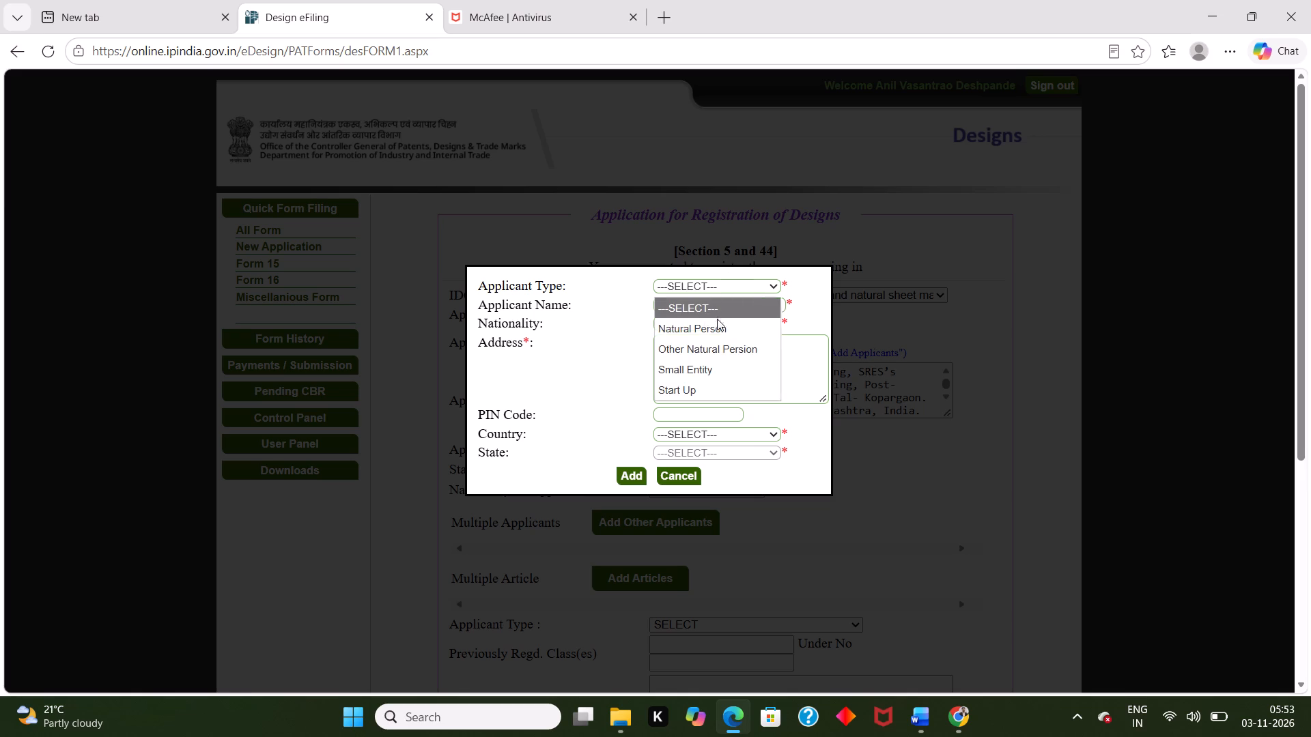
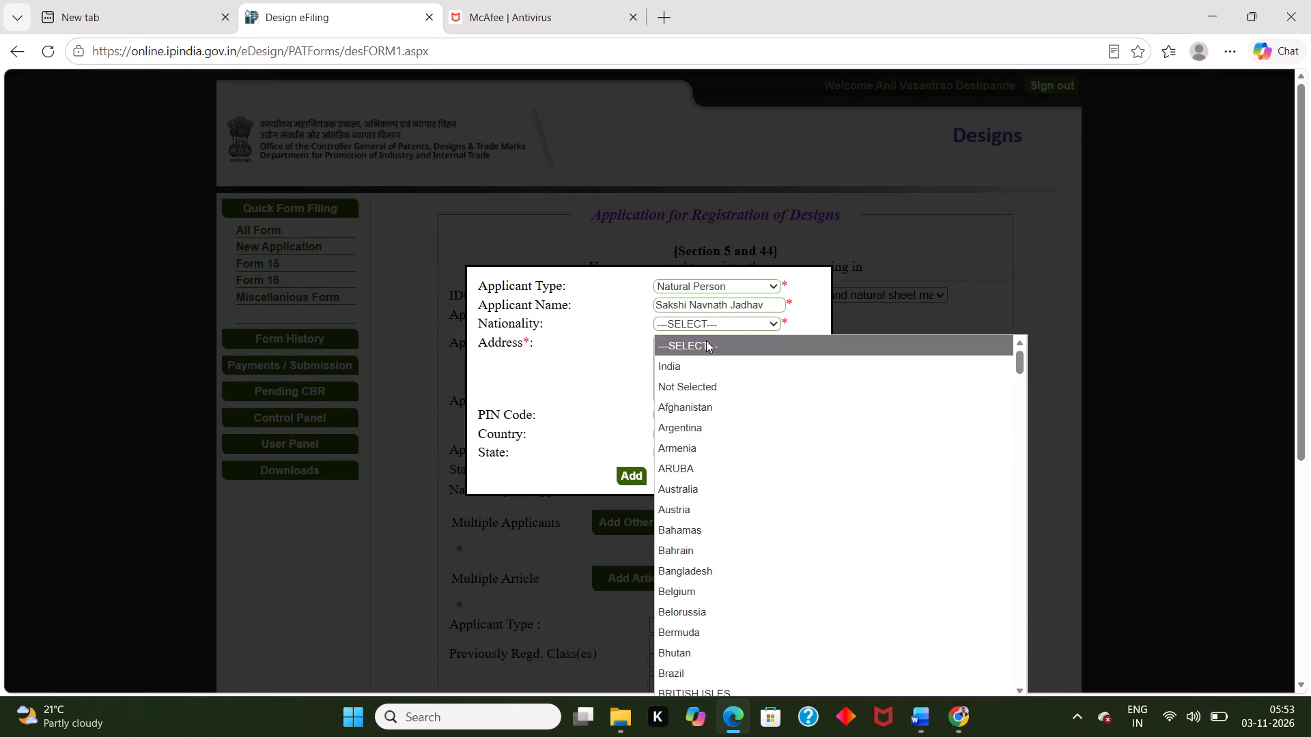
Set the additional applicant's nationality to India and open the editing options for the empty address field.
double_click(704, 356)
right_click(703, 356)
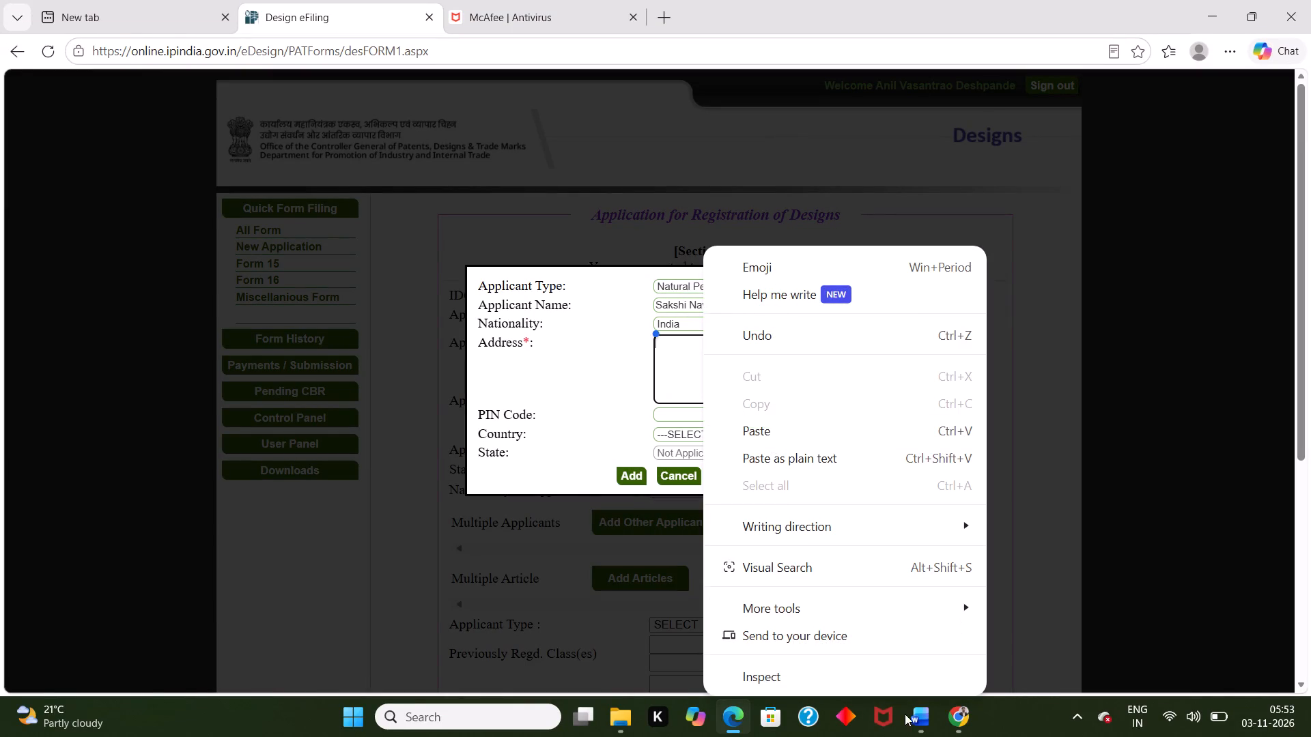
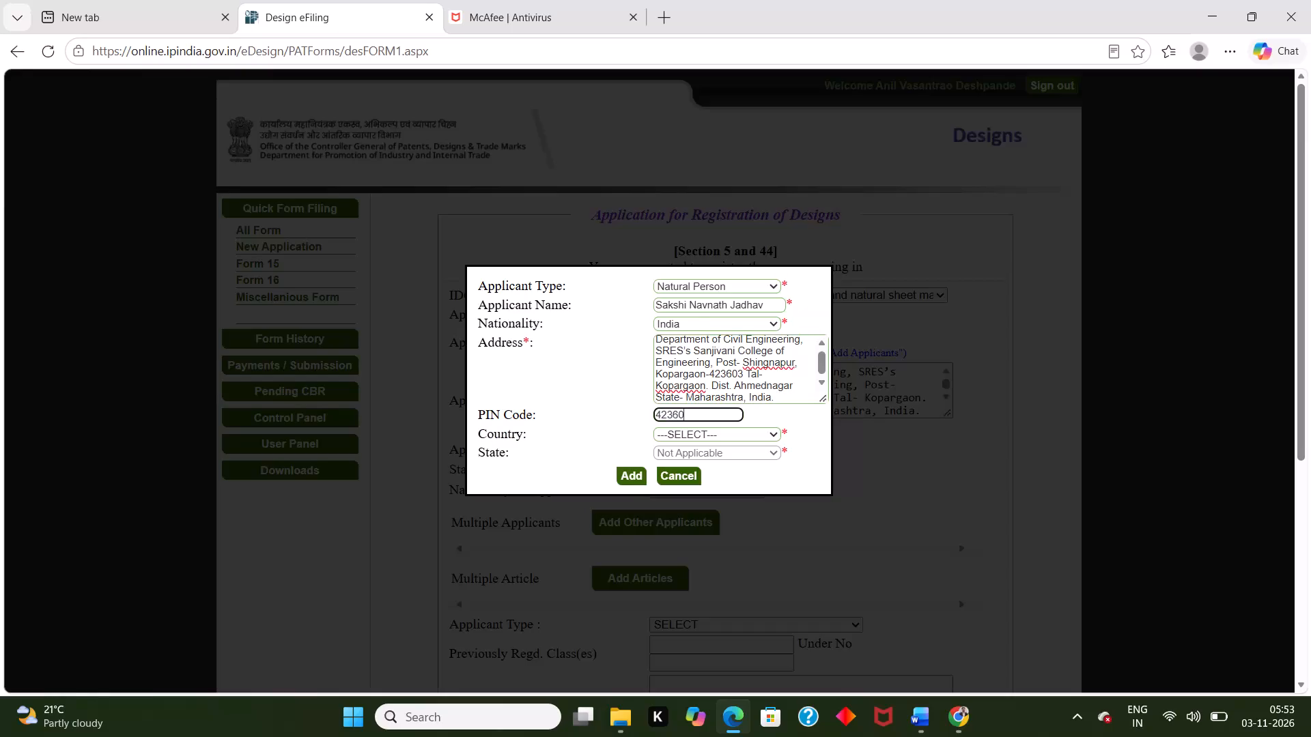
Finish the additional applicant's entry with the postal PIN code, country India and state Maharashtra, and add it to the application.
text(1)
click(694, 436)
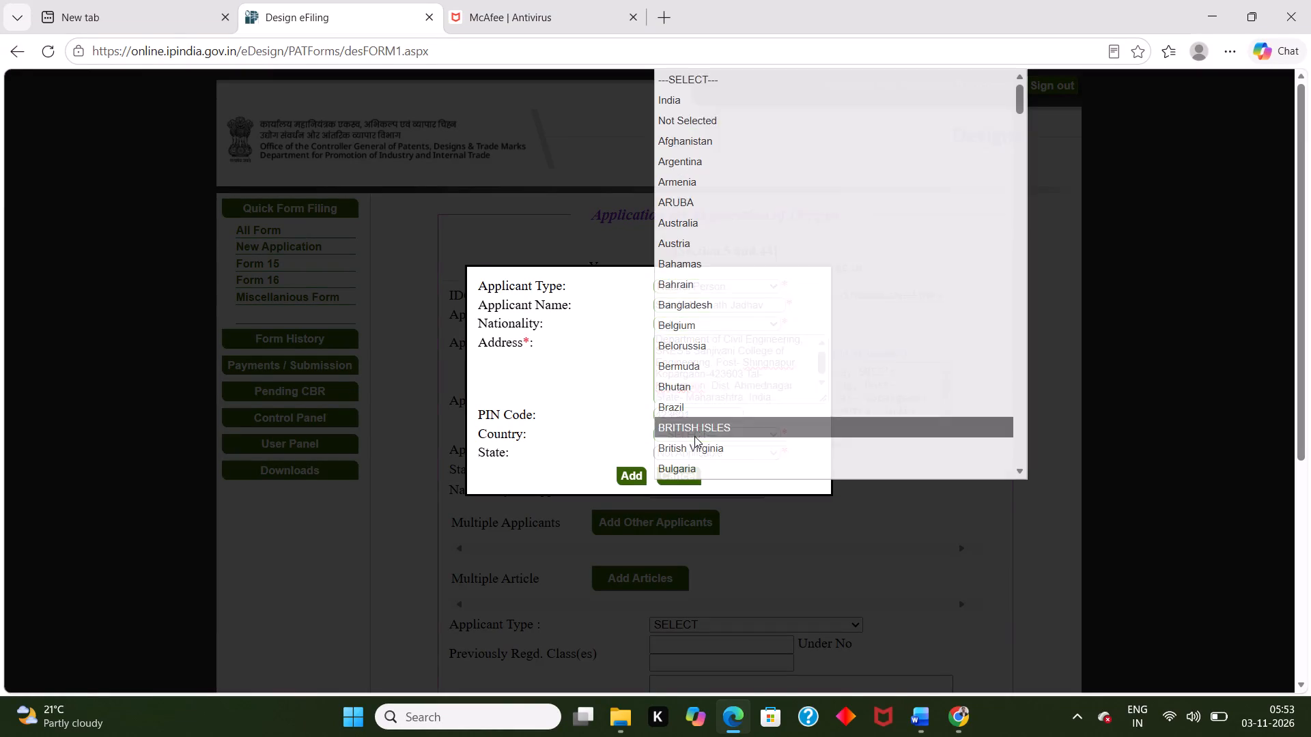
click(707, 106)
click(700, 448)
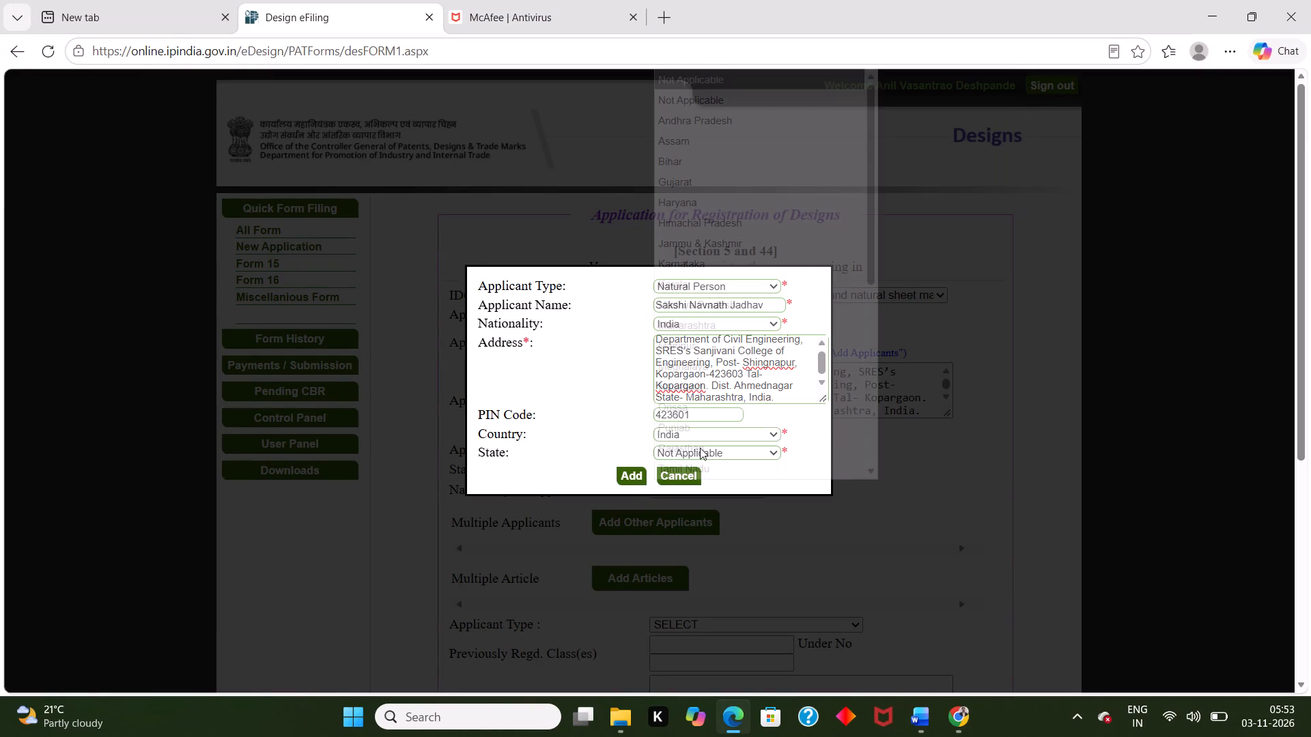
click(715, 322)
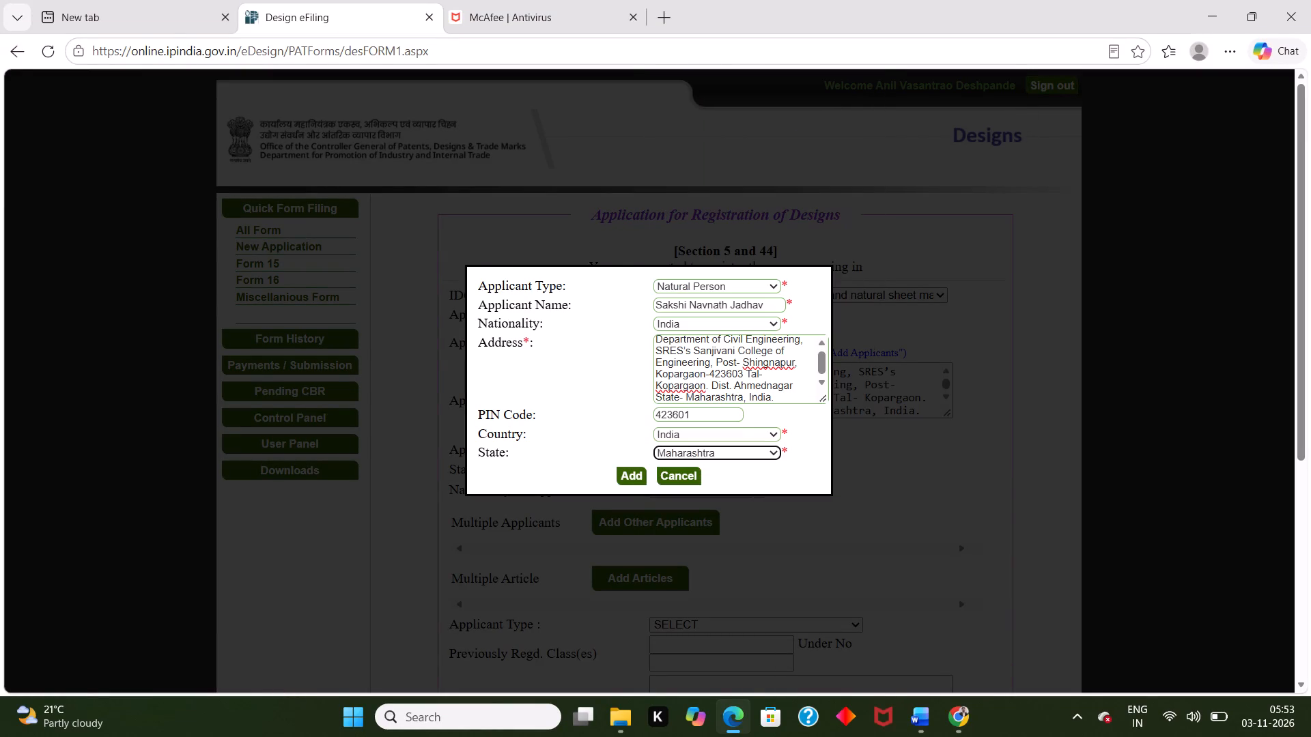
click(630, 476)
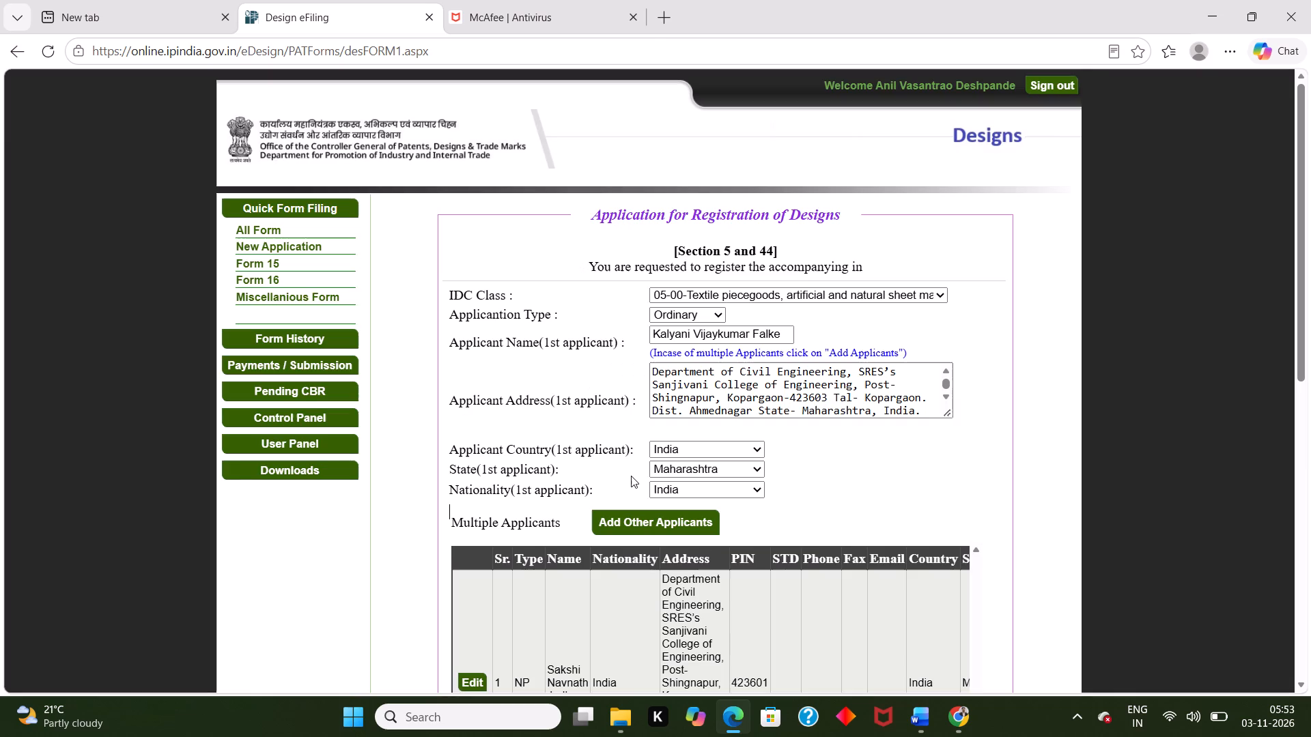
Start an entry for another additional applicant and open the applicant type choices.
click(645, 513)
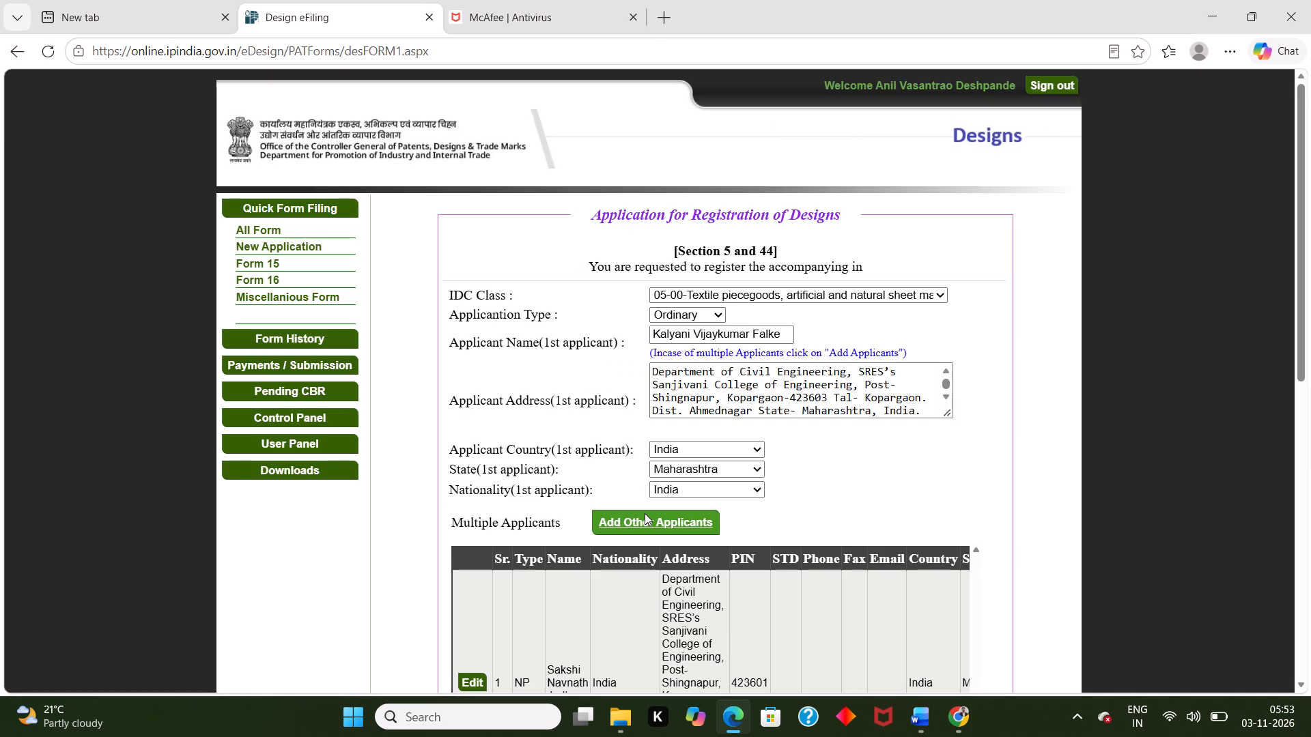
click(707, 283)
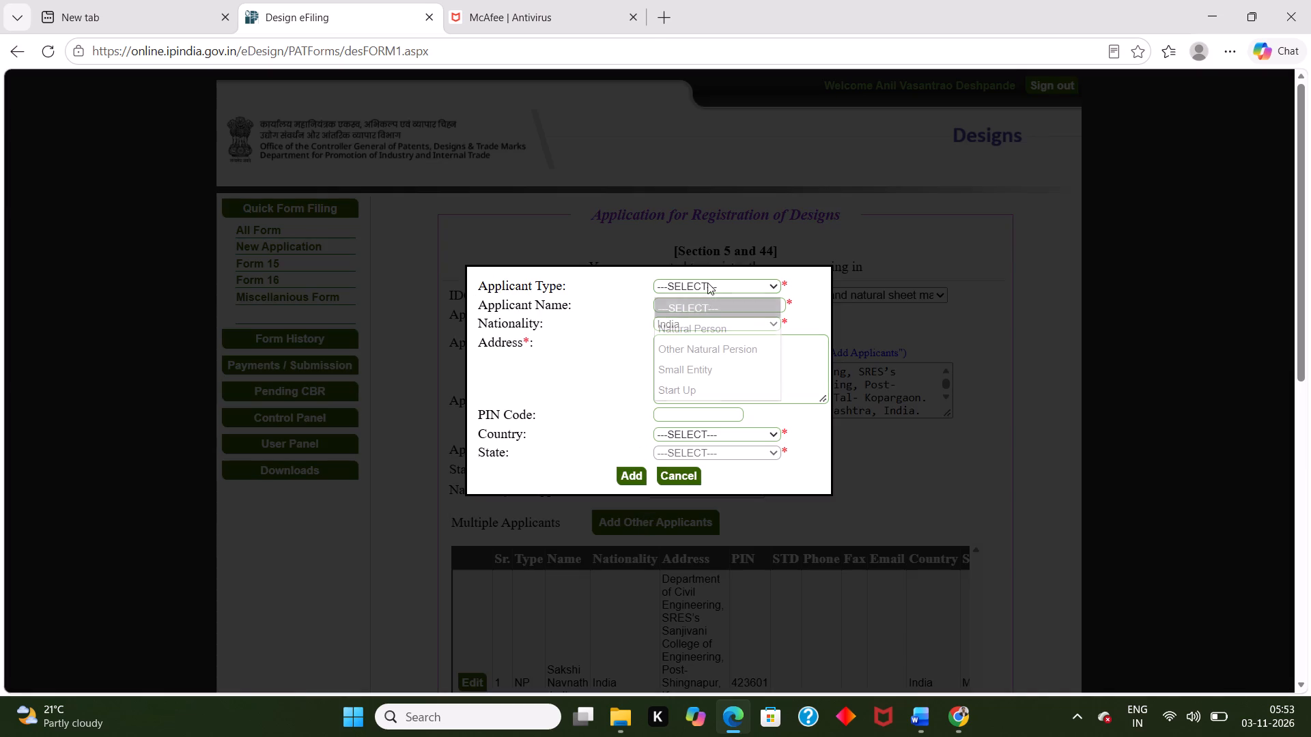
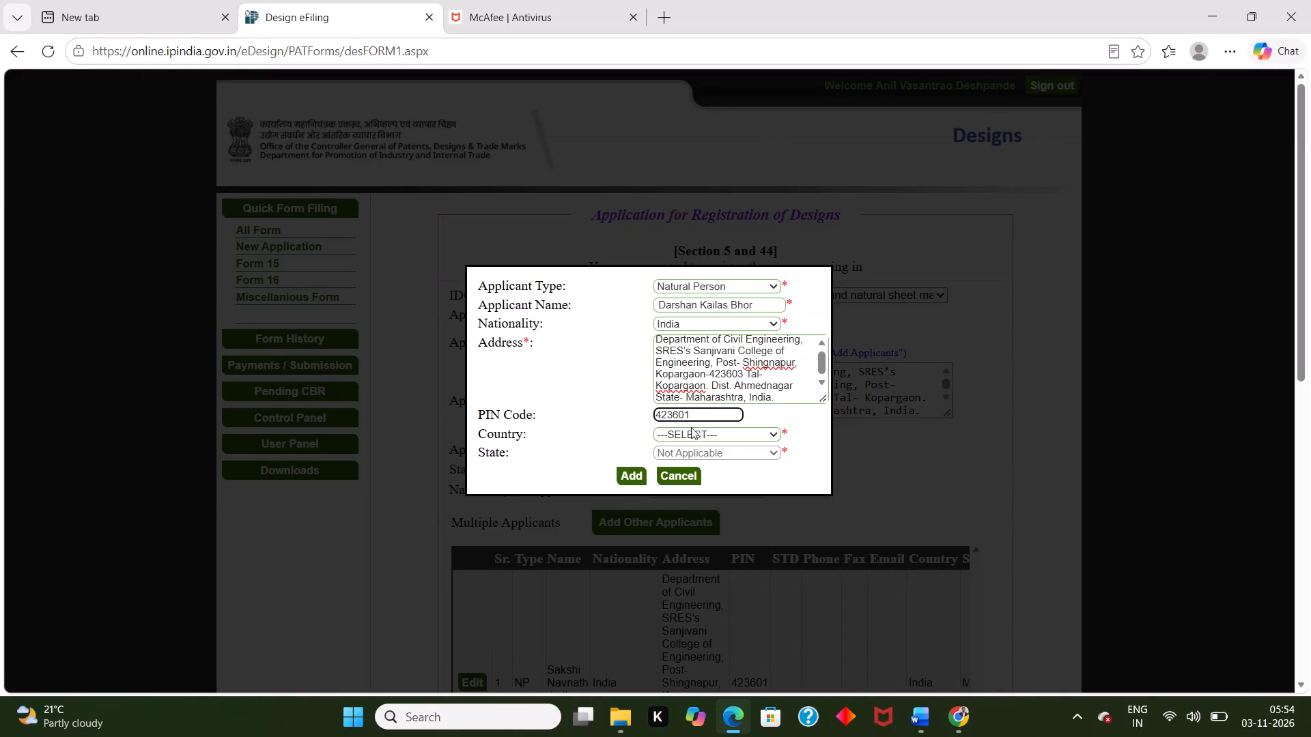
Set the additional applicant's country to India and state to Maharashtra, and add the applicant to the application.
double_click(688, 435)
click(757, 431)
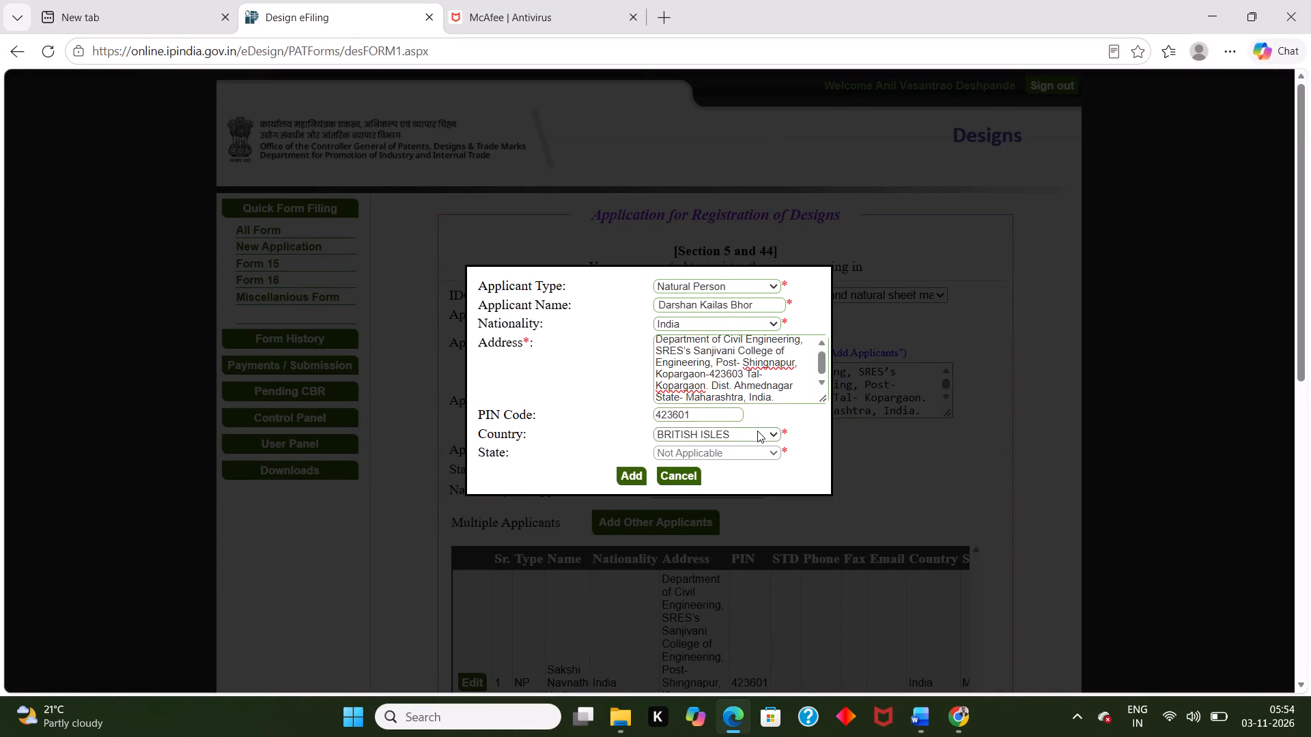
double_click(683, 105)
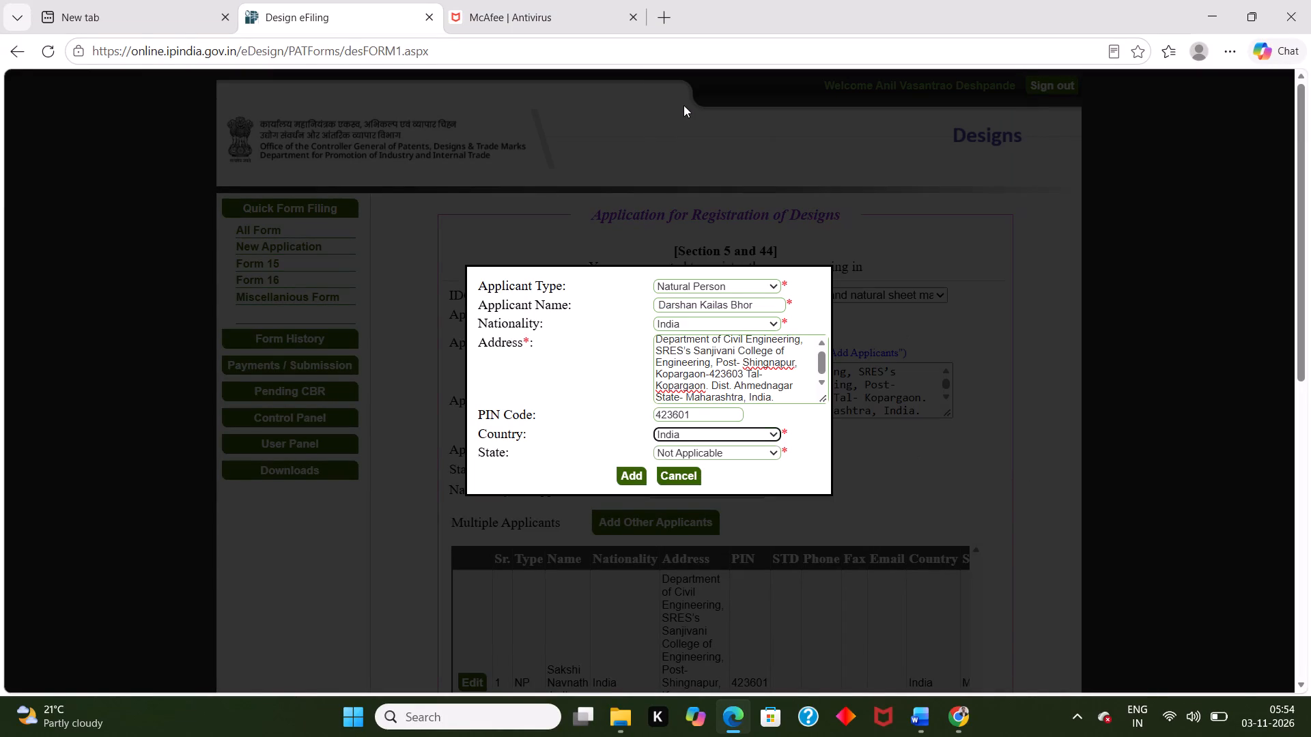
click(705, 449)
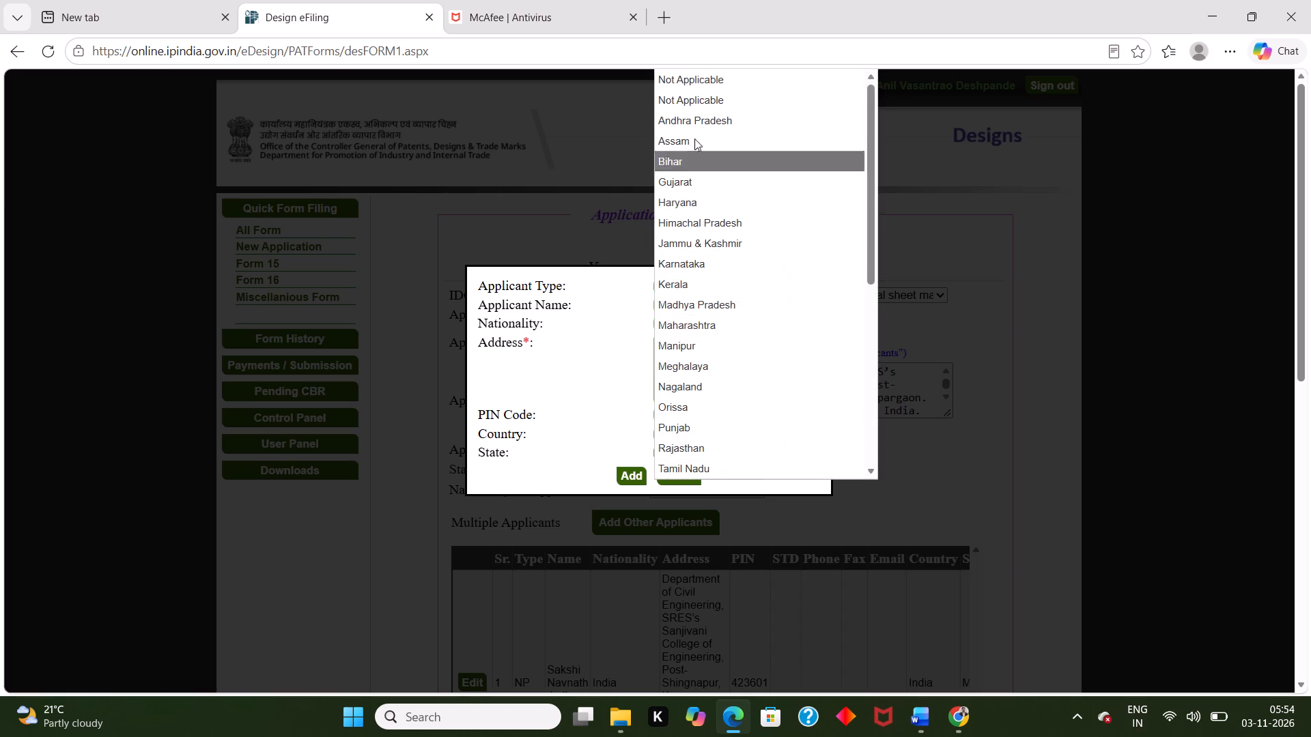
click(692, 329)
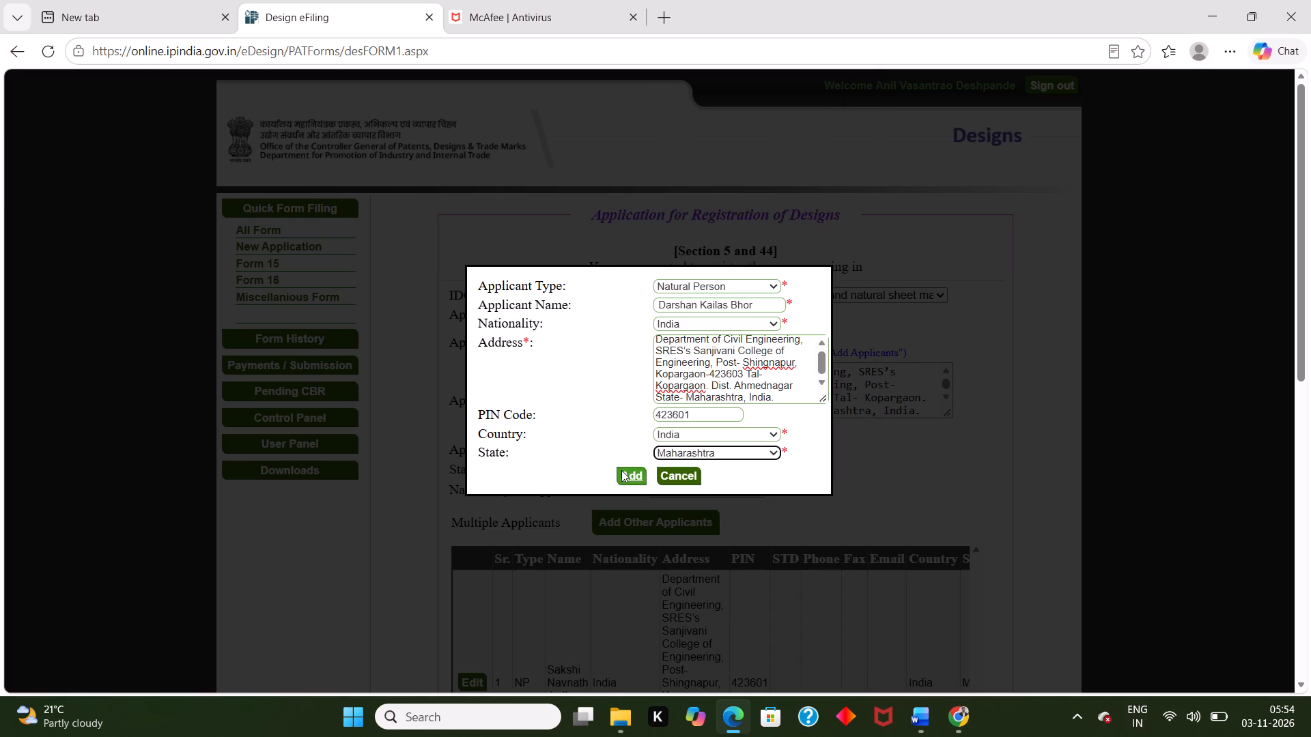
click(621, 470)
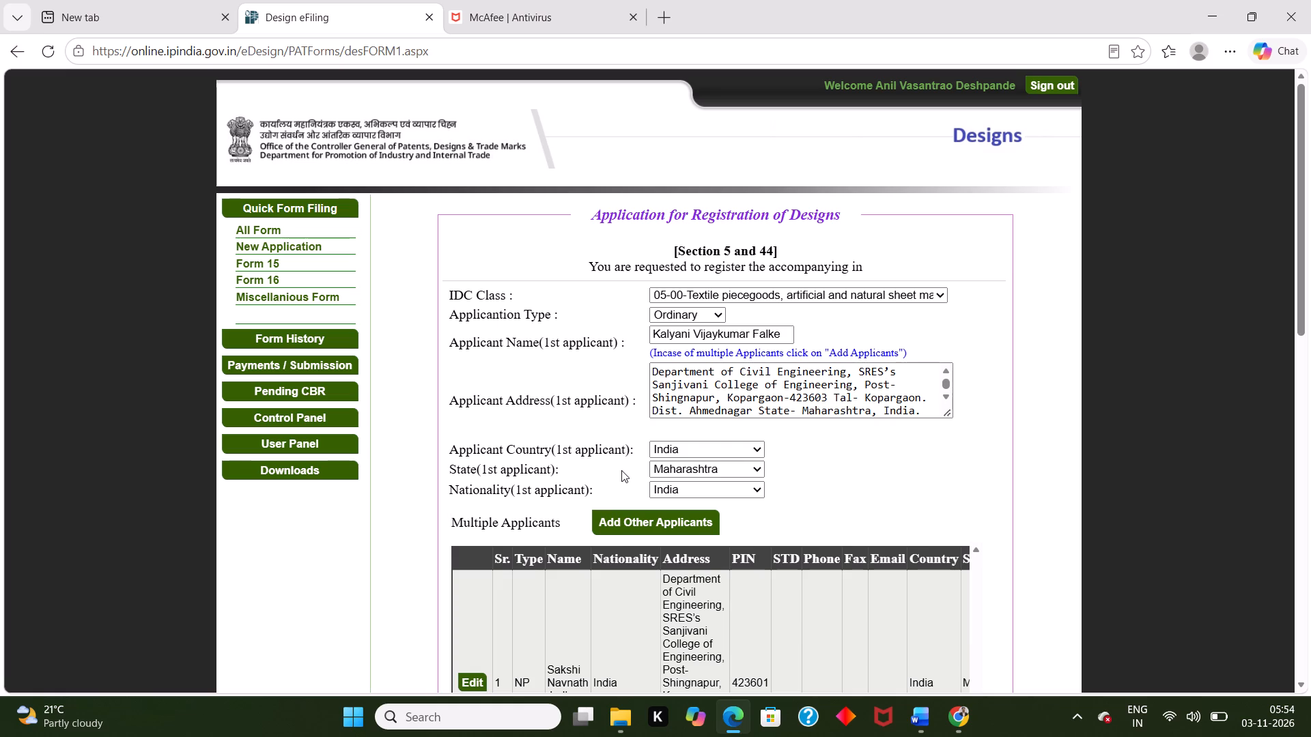
Start an entry for another additional applicant and open the applicant type choices.
click(709, 520)
click(705, 286)
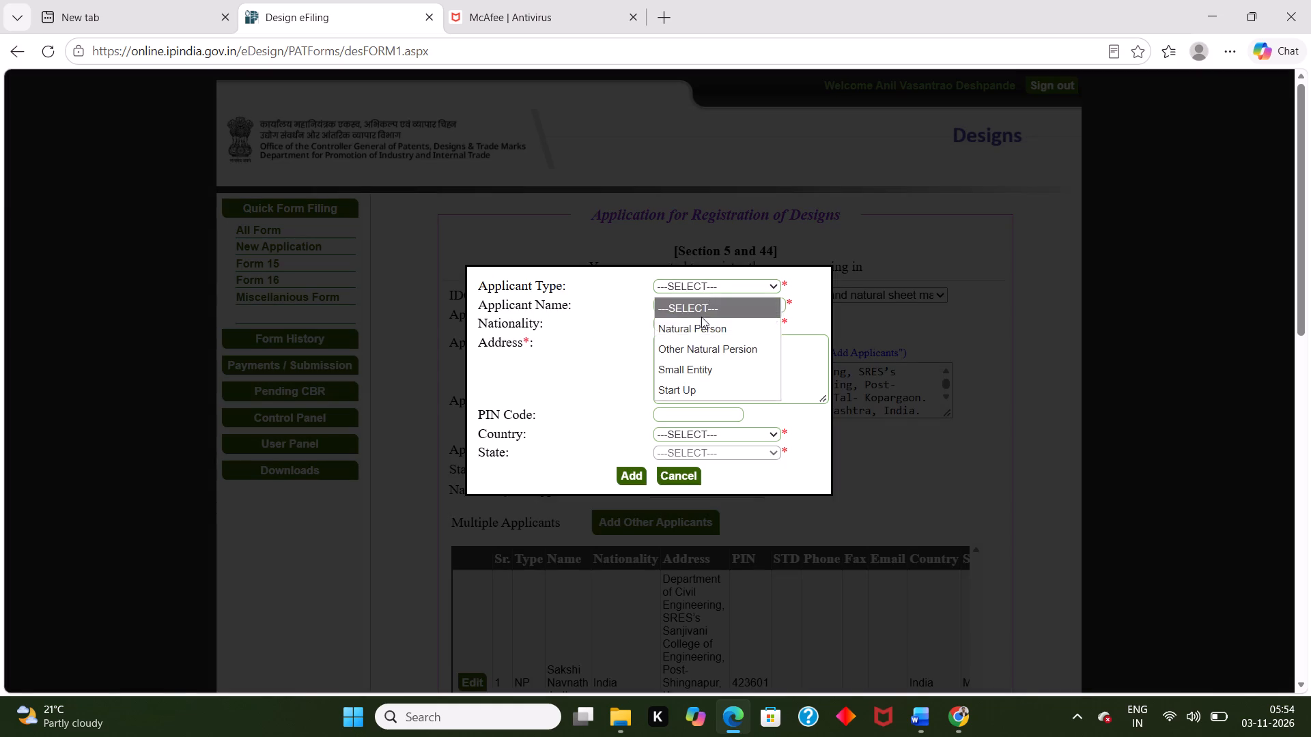
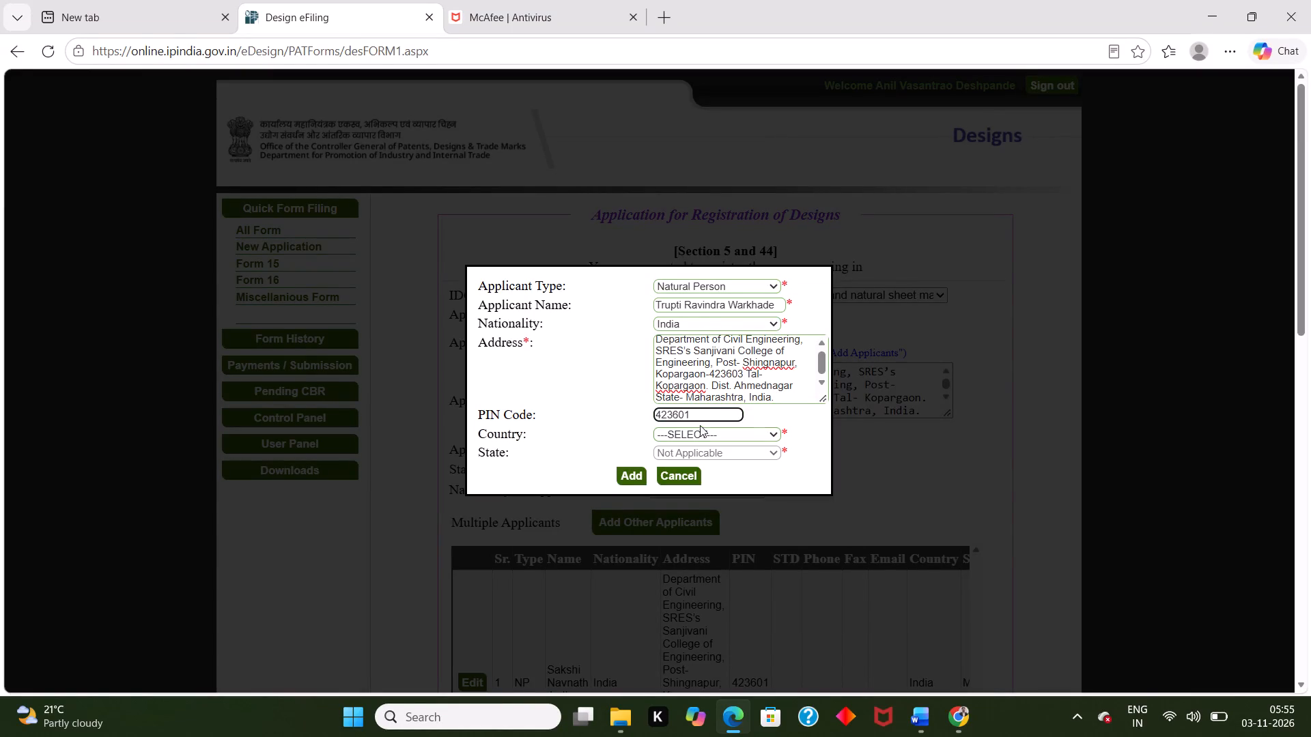
Set the additional applicant's country to India and state to Maharashtra, and add the applicant to the application.
double_click(701, 429)
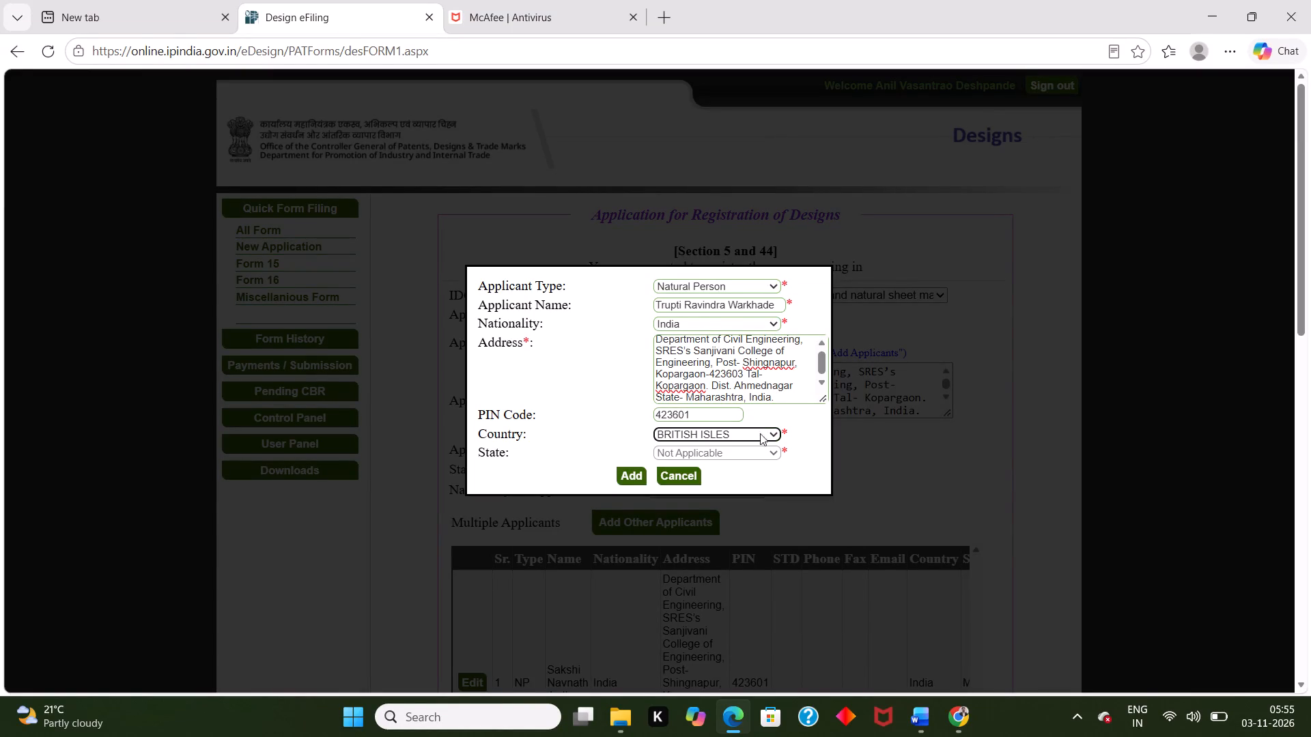
click(770, 432)
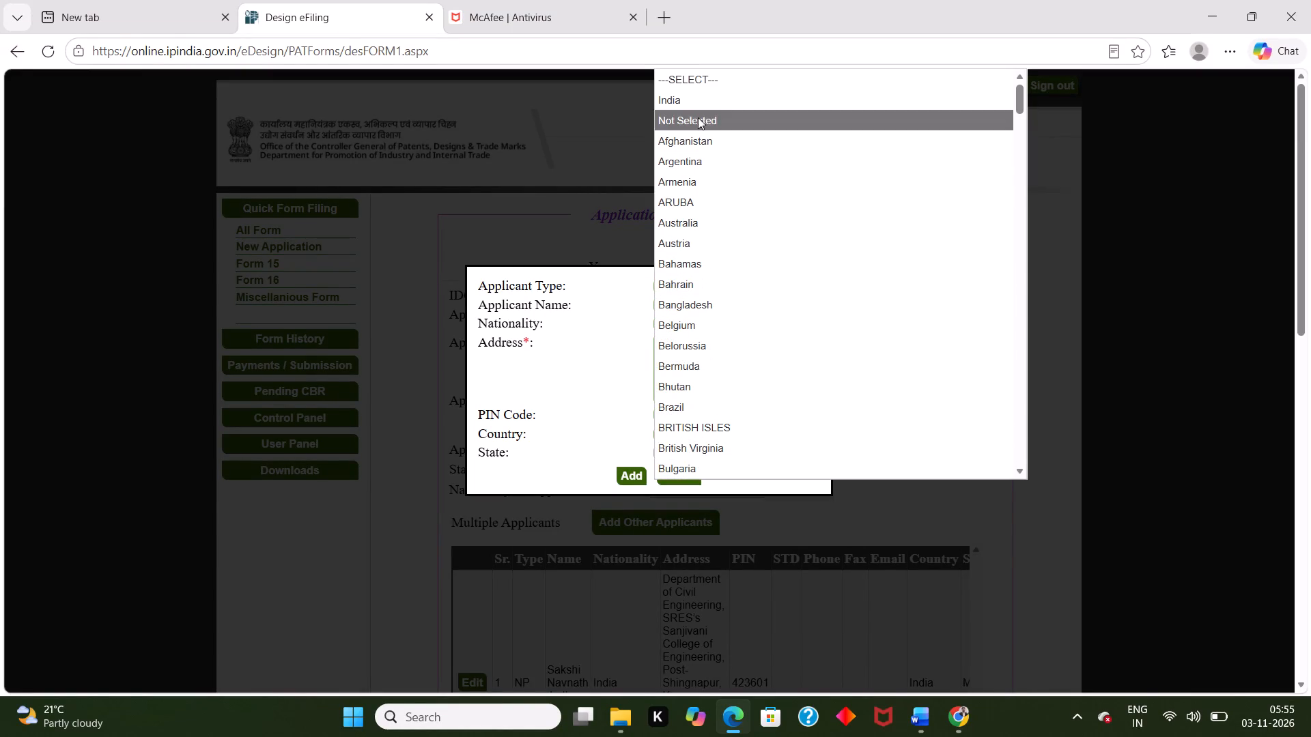
click(694, 96)
click(741, 452)
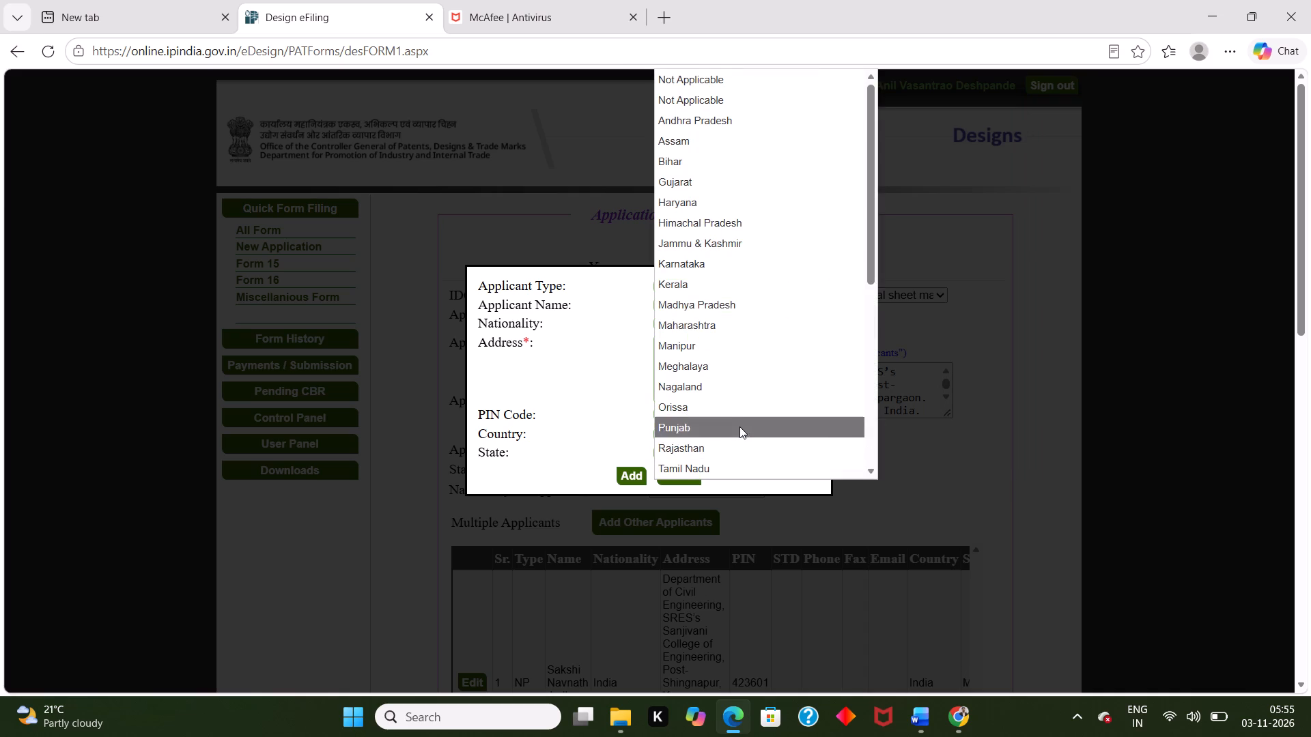
click(732, 326)
click(634, 465)
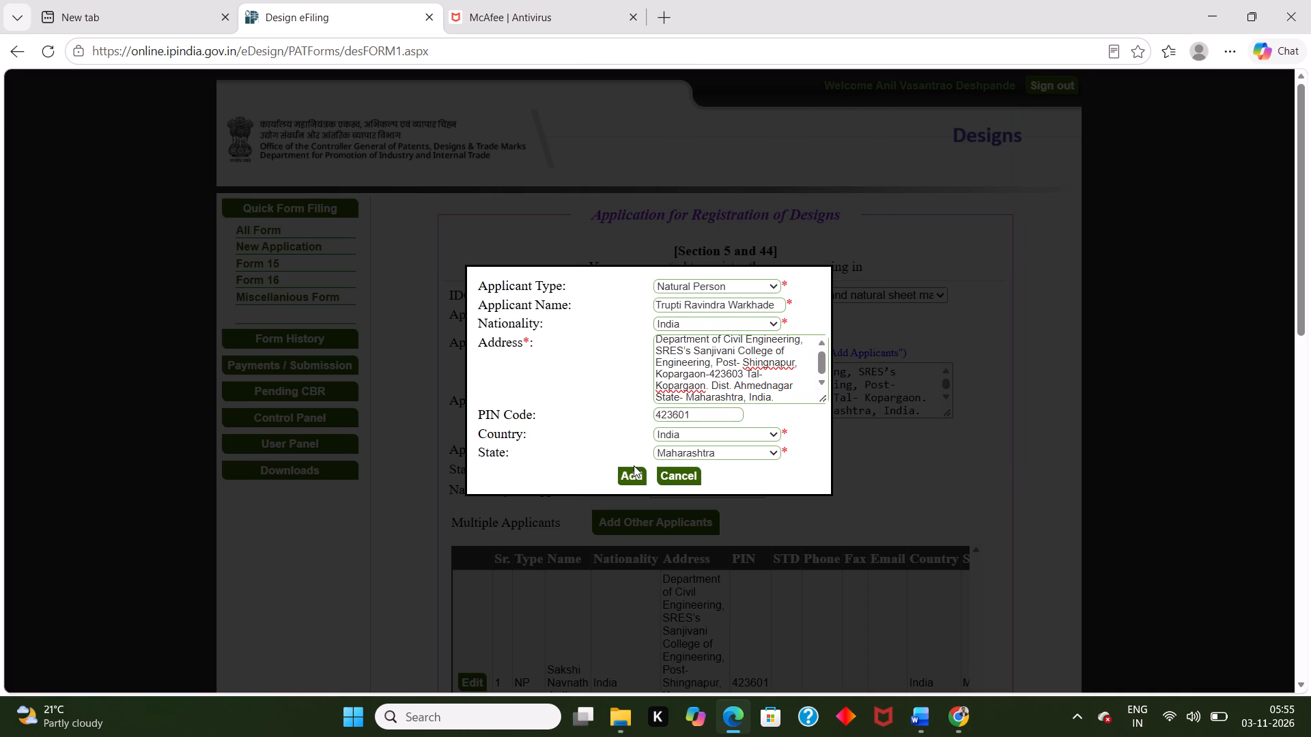
click(632, 480)
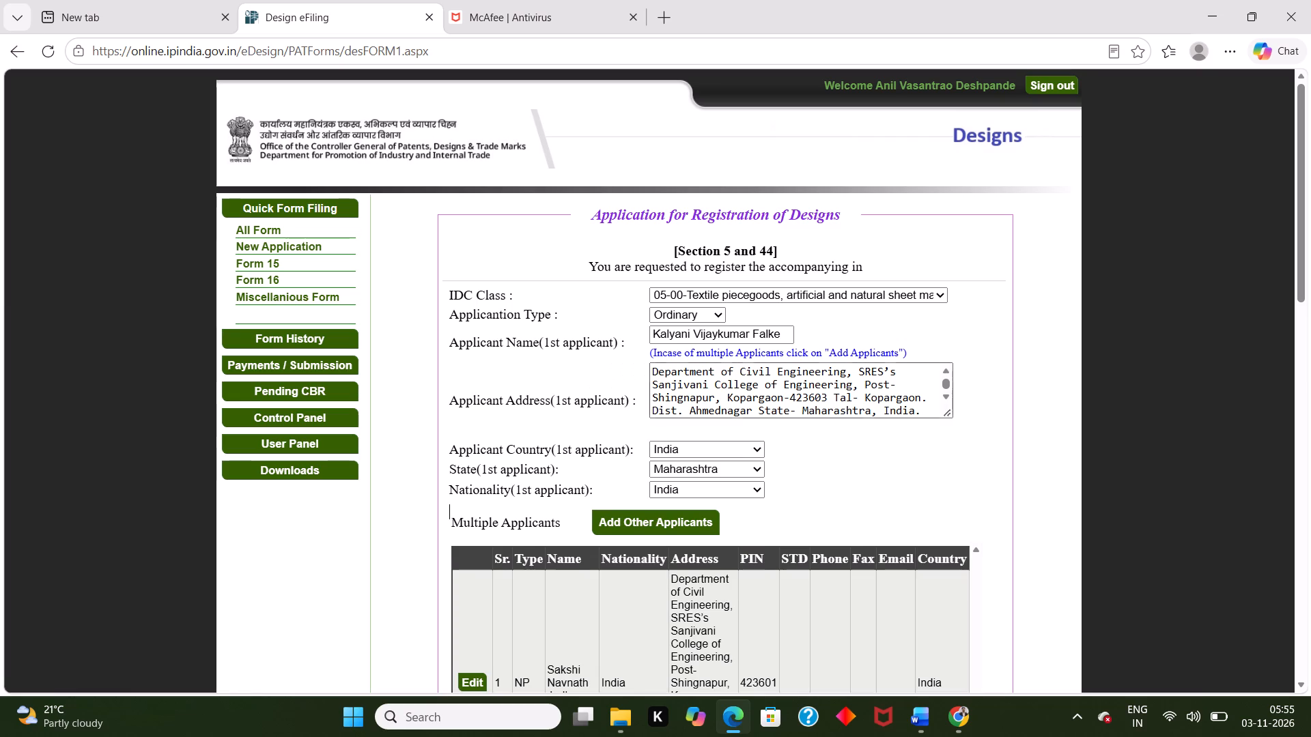
Start an entry for another additional applicant and open the applicant type choices.
click(673, 519)
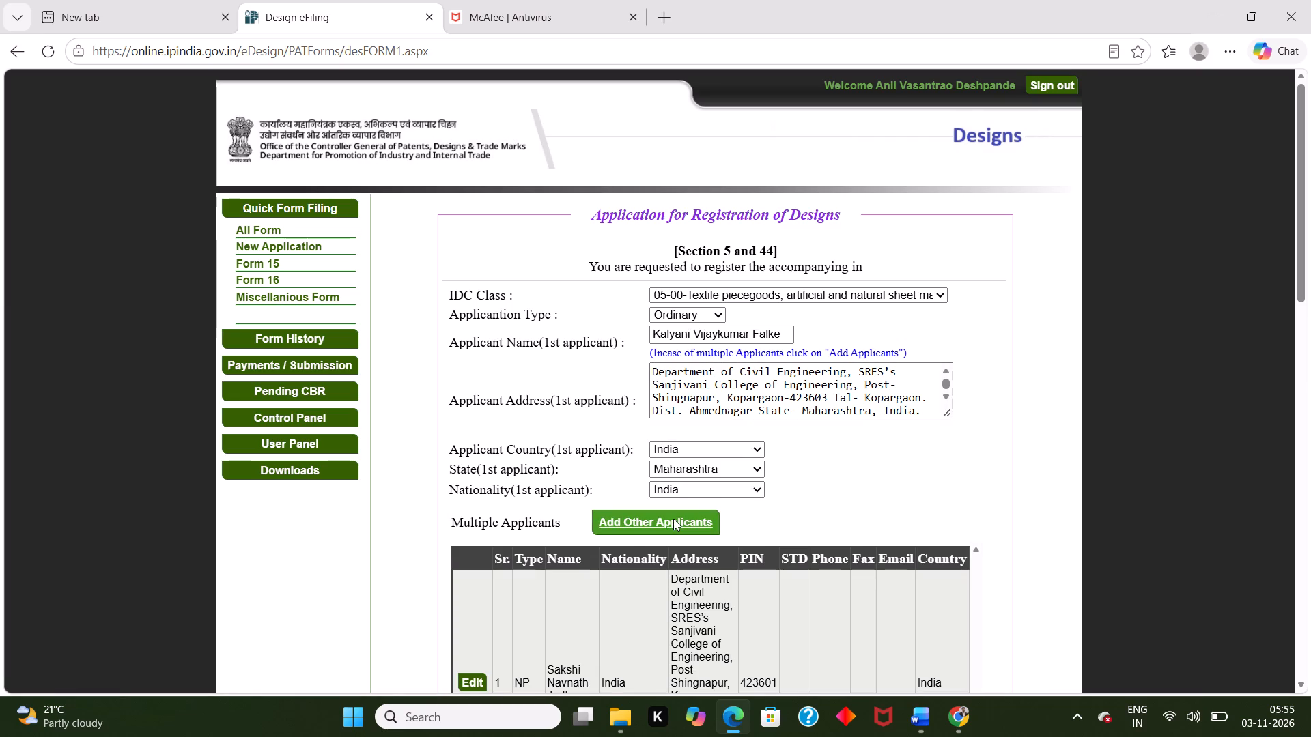
click(737, 287)
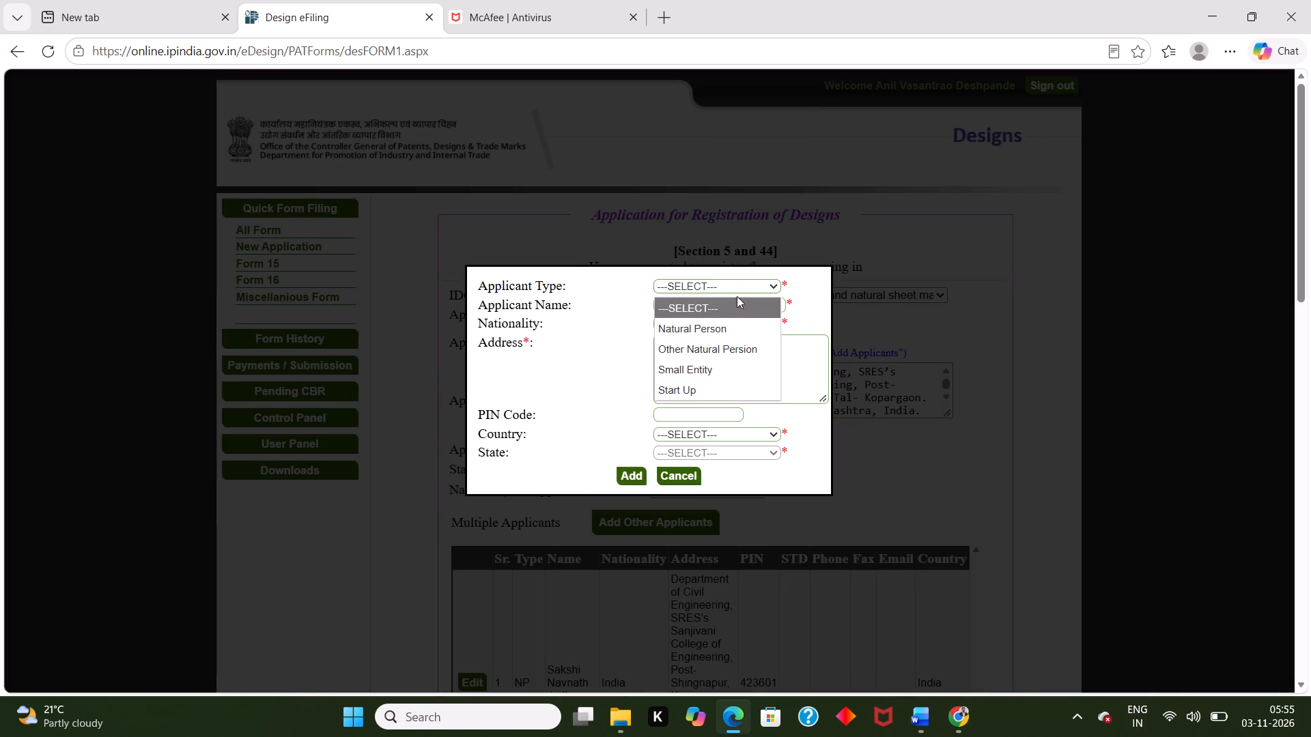
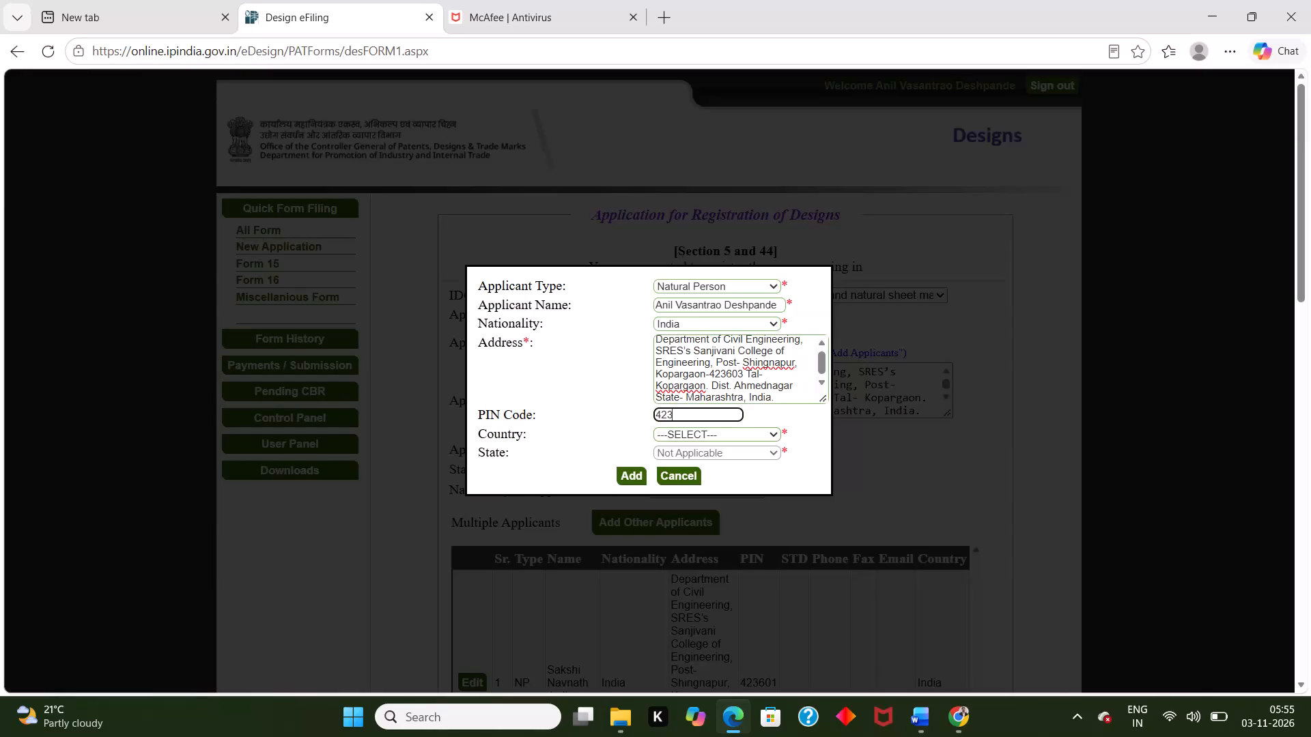
Complete the fourth additional applicant's PIN code, set country to India and state to Maharashtra, and add the applicant to the application.
text(601)
click(700, 435)
click(668, 93)
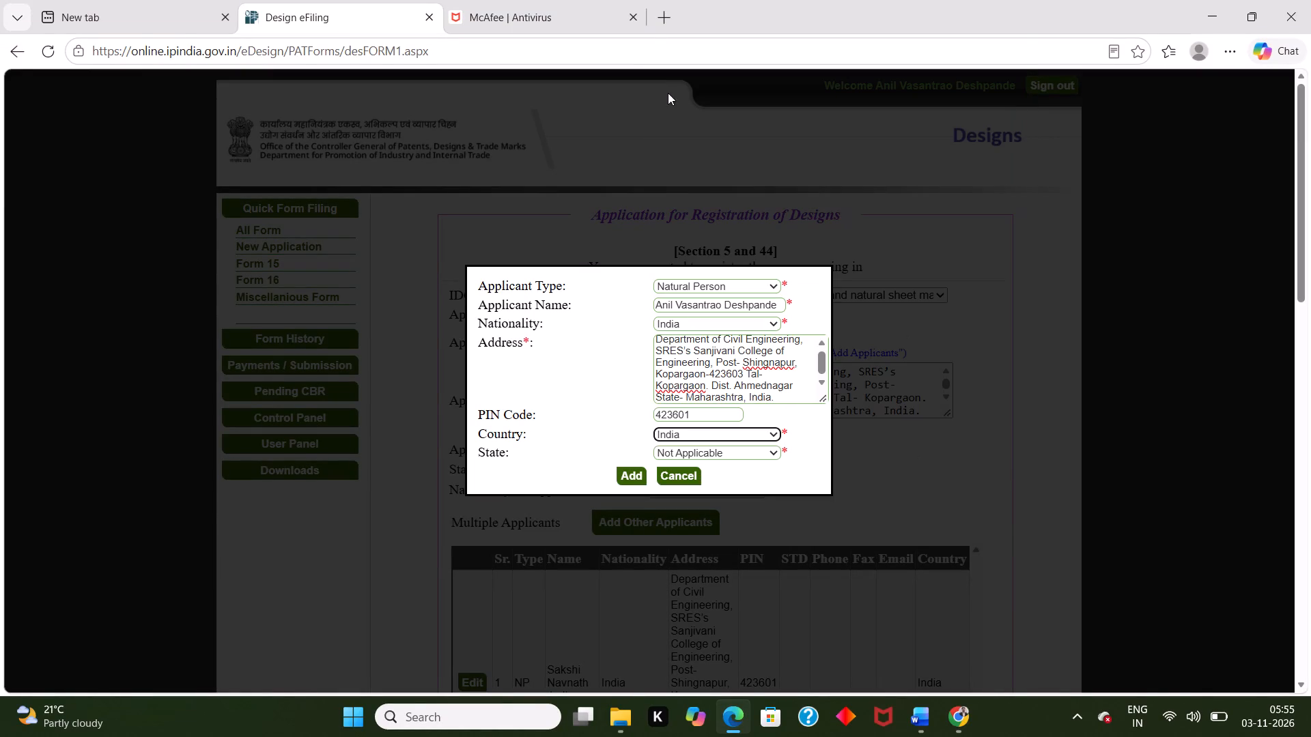
double_click(701, 454)
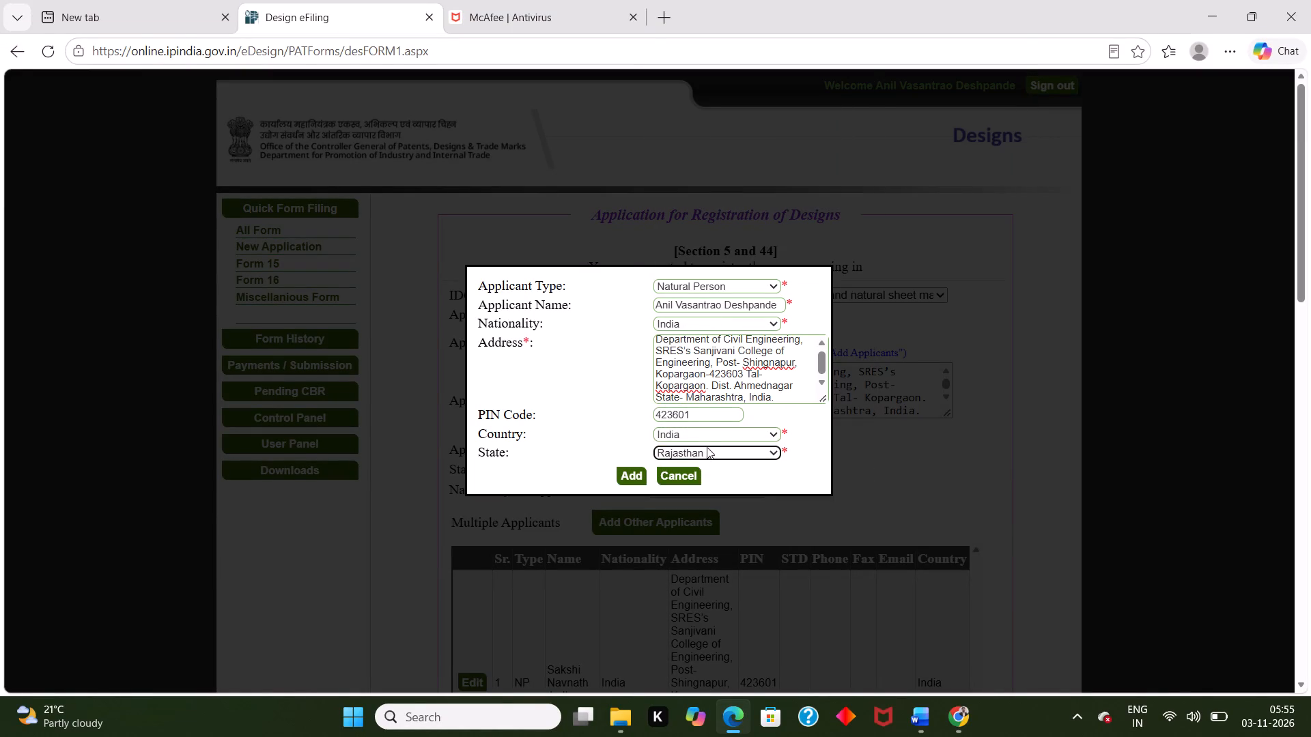
click(711, 451)
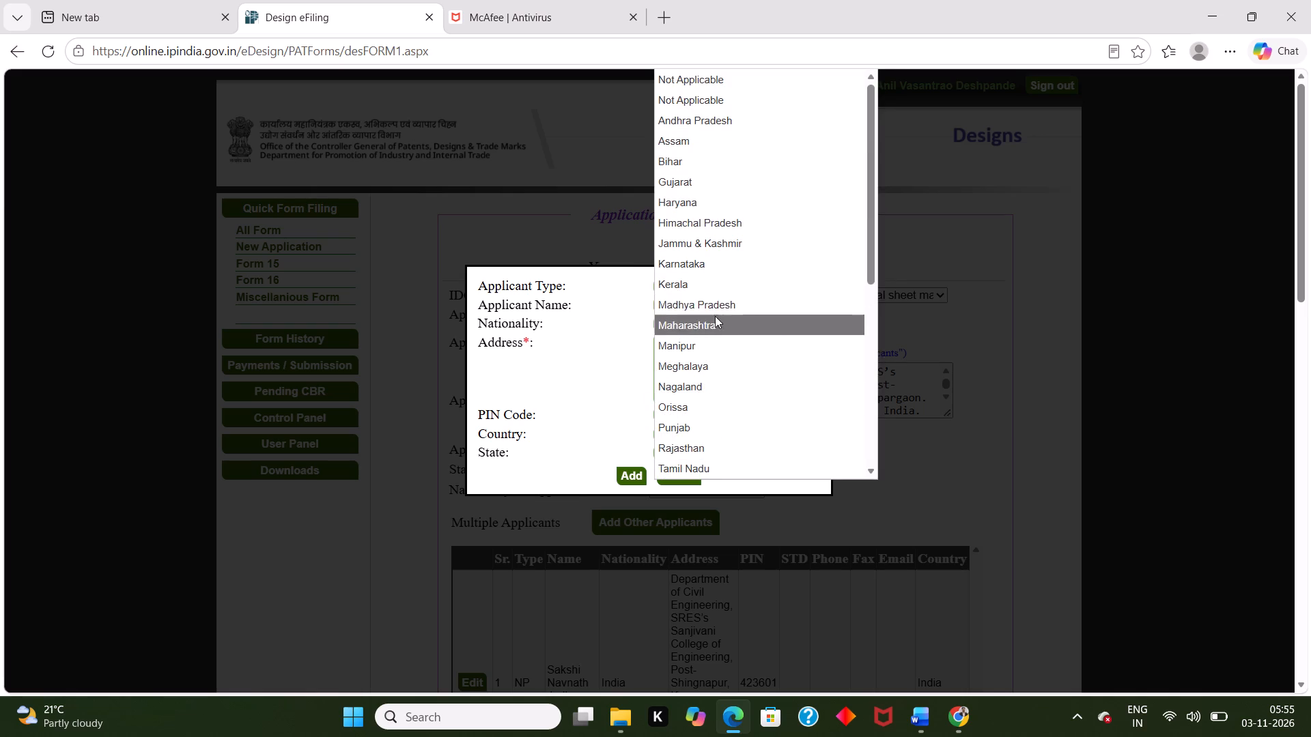
double_click(717, 322)
click(622, 463)
click(626, 471)
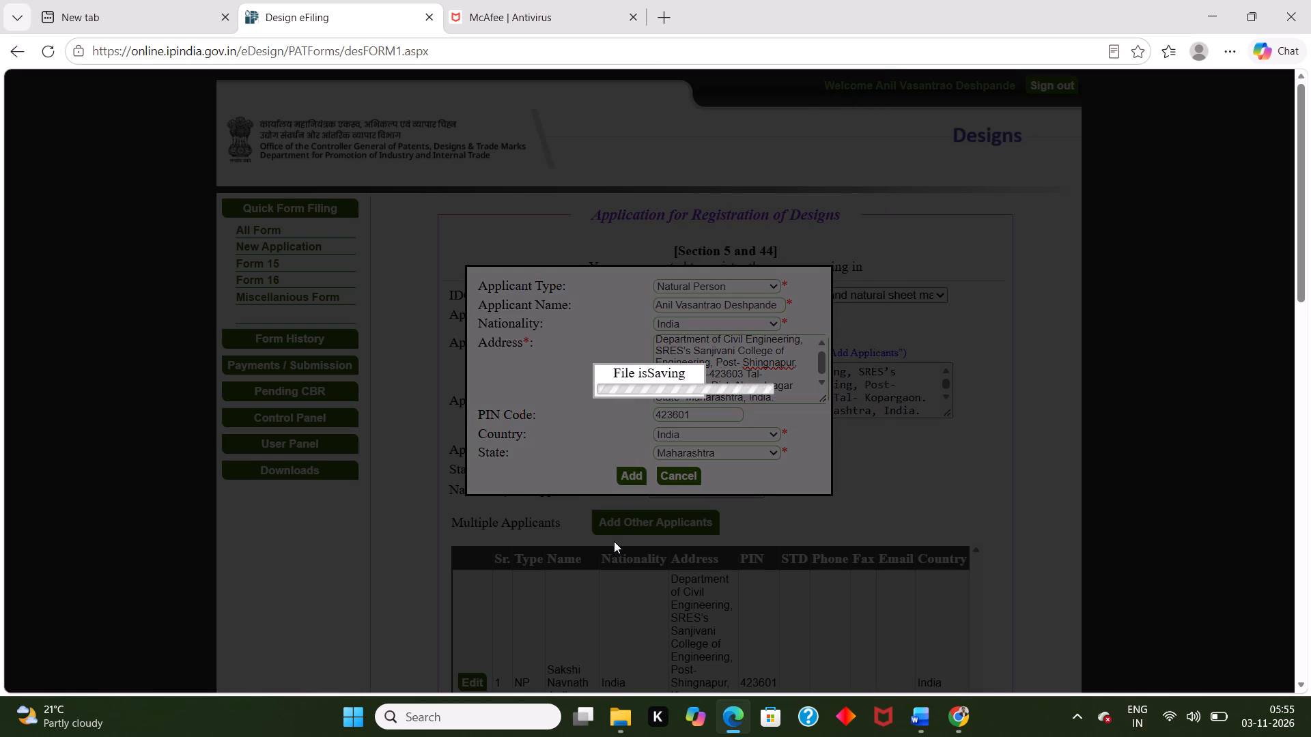
Review the list of additional applicants, the first applicant's details and the remaining fields of the design registration form.
scroll(616, 541, down, 13)
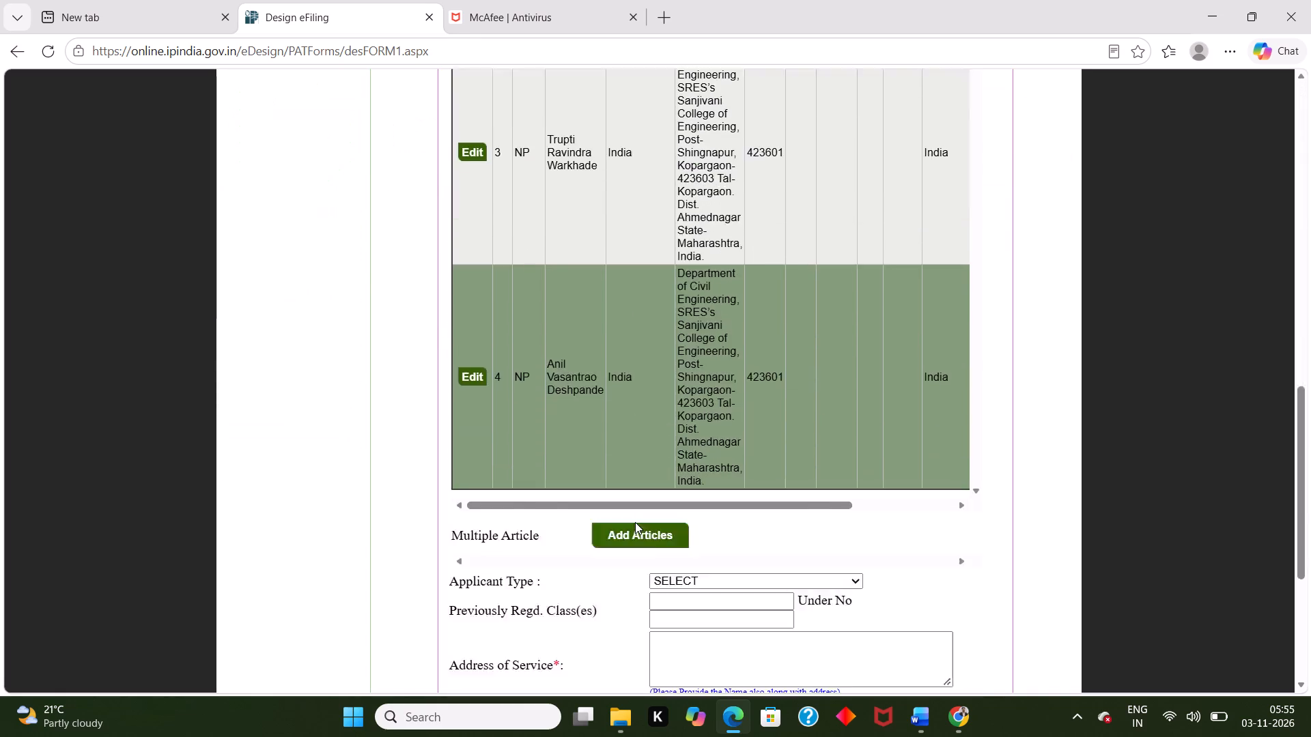
scroll(635, 522, down, 4)
scroll(643, 528, up, 7)
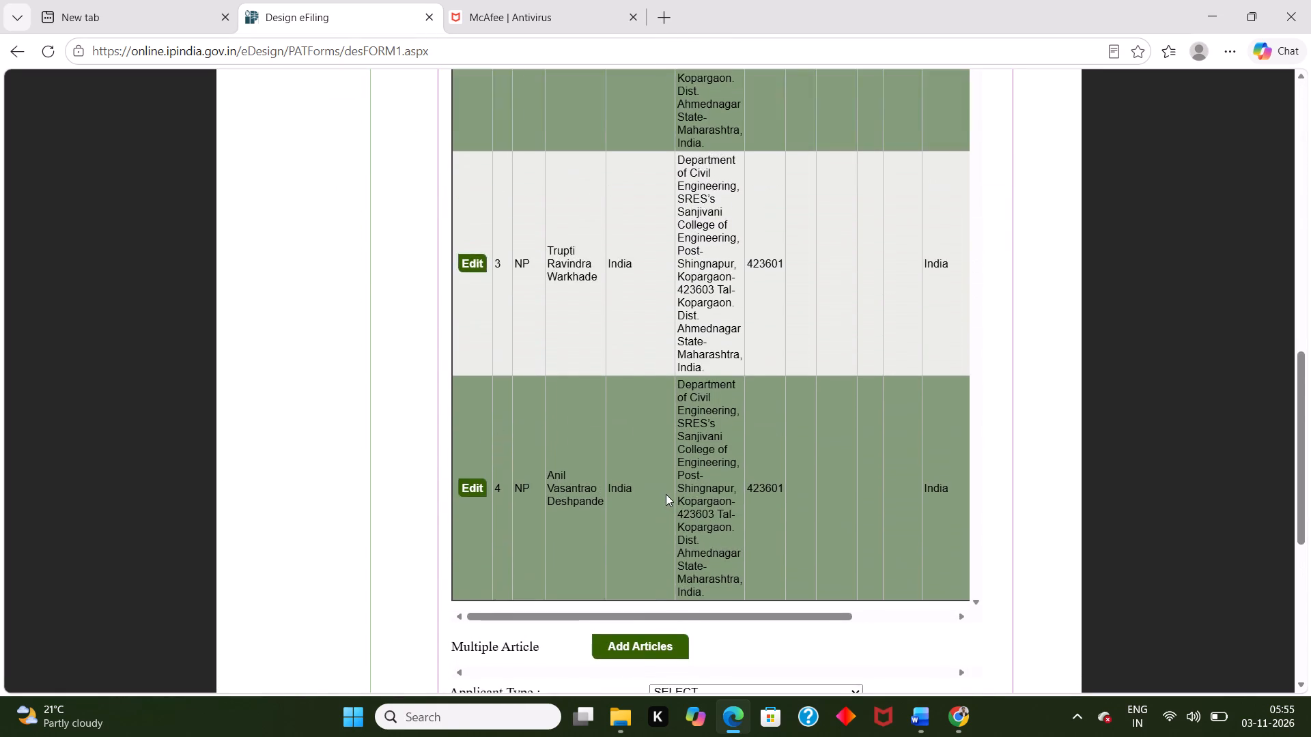
scroll(666, 494, up, 9)
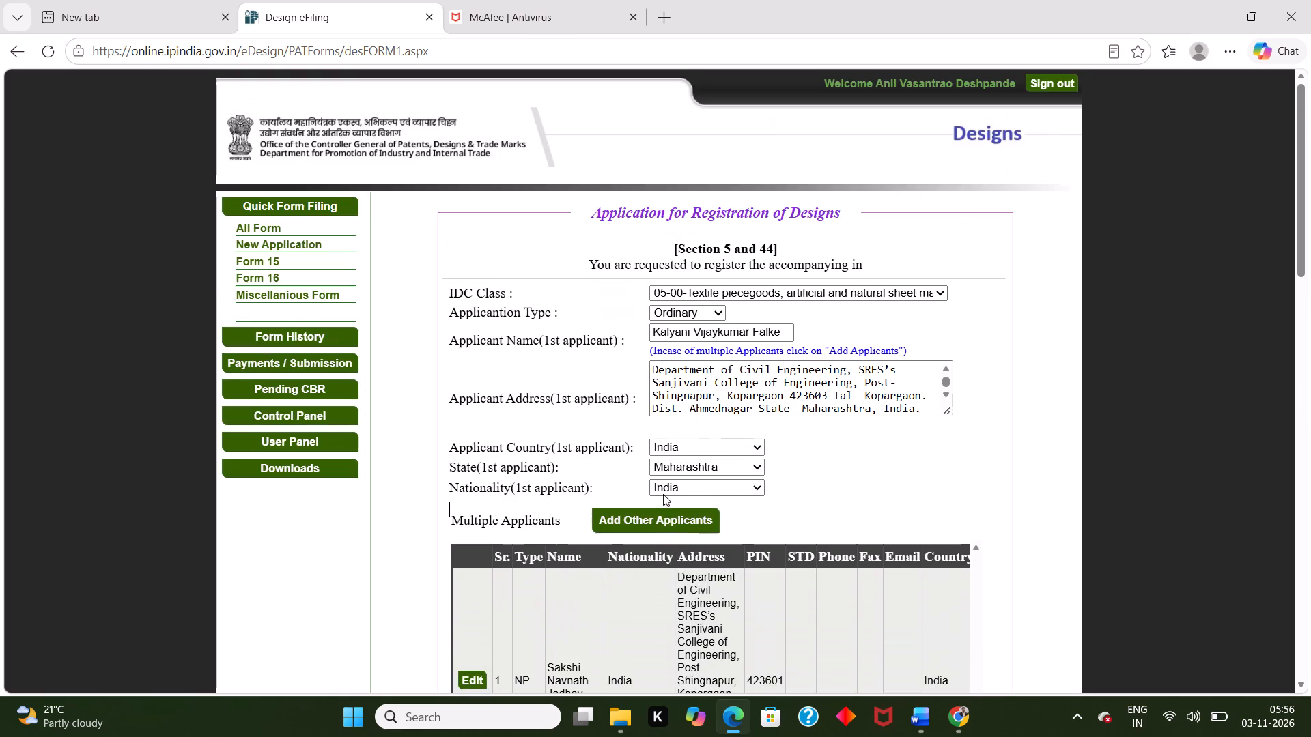
scroll(663, 494, up, 4)
scroll(702, 377, down, 9)
scroll(692, 401, up, 1)
Start adding an article to the design application under Multiple Article.
scroll(692, 403, down, 15)
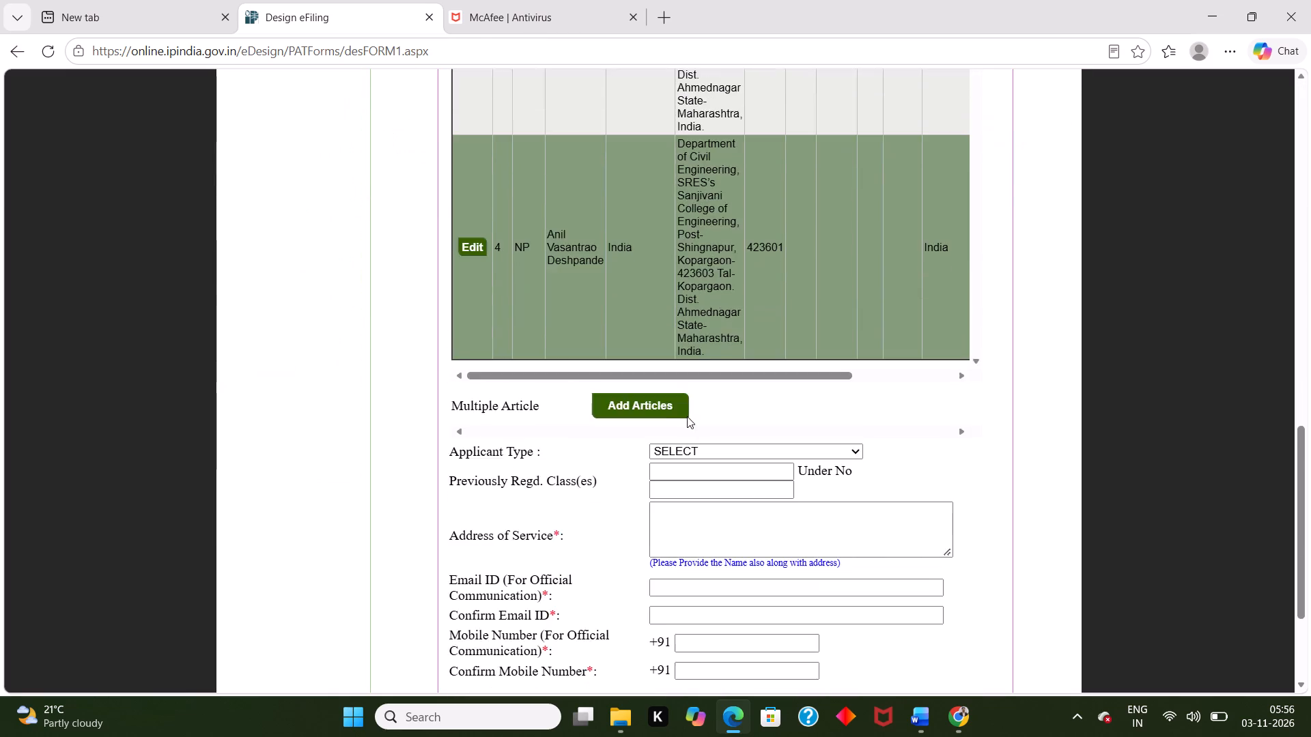
scroll(687, 416, down, 3)
click(661, 222)
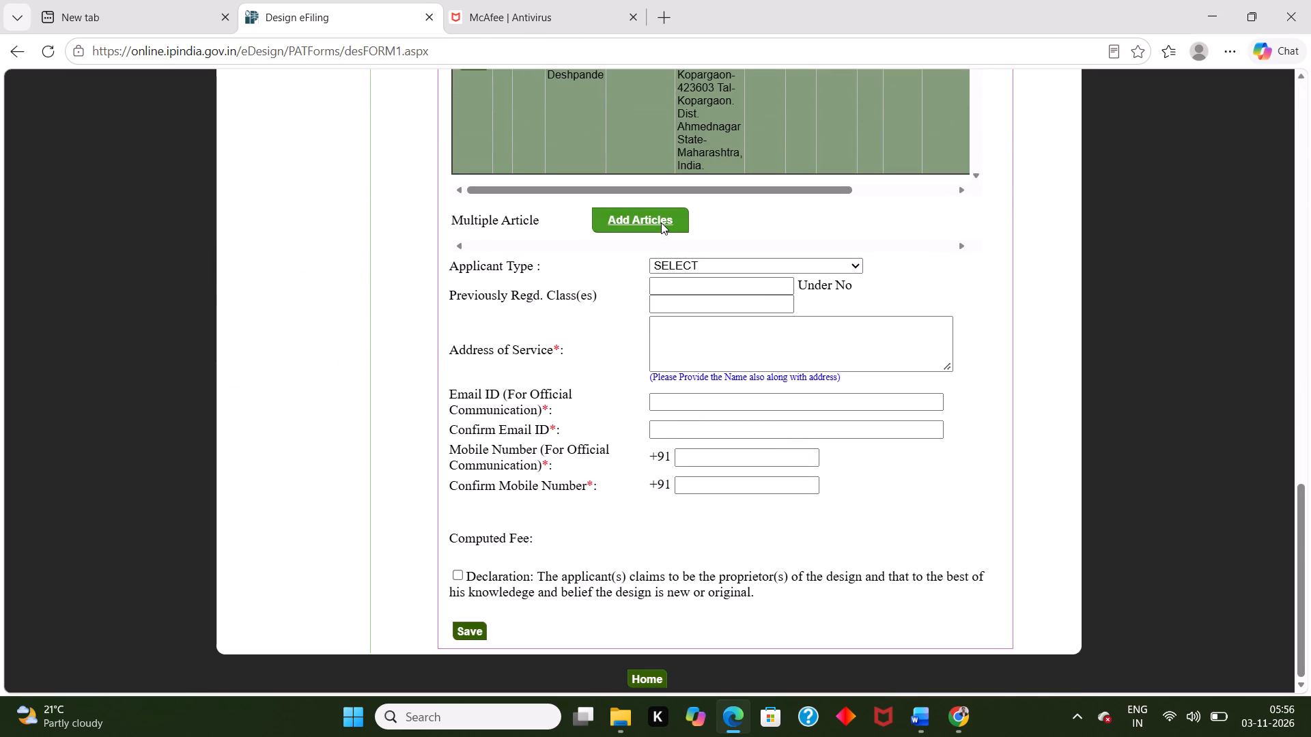
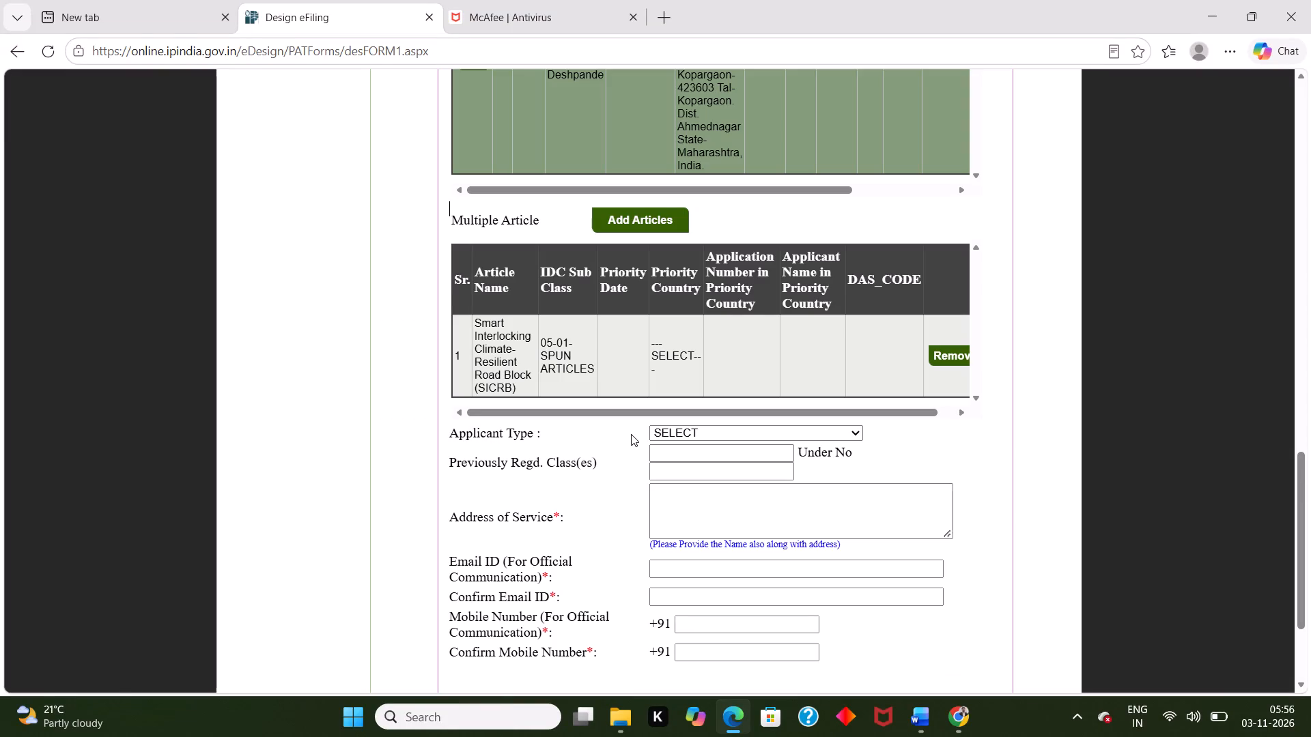
Set the applicant type of the design application to NATURAL PERSON.
click(717, 434)
click(718, 471)
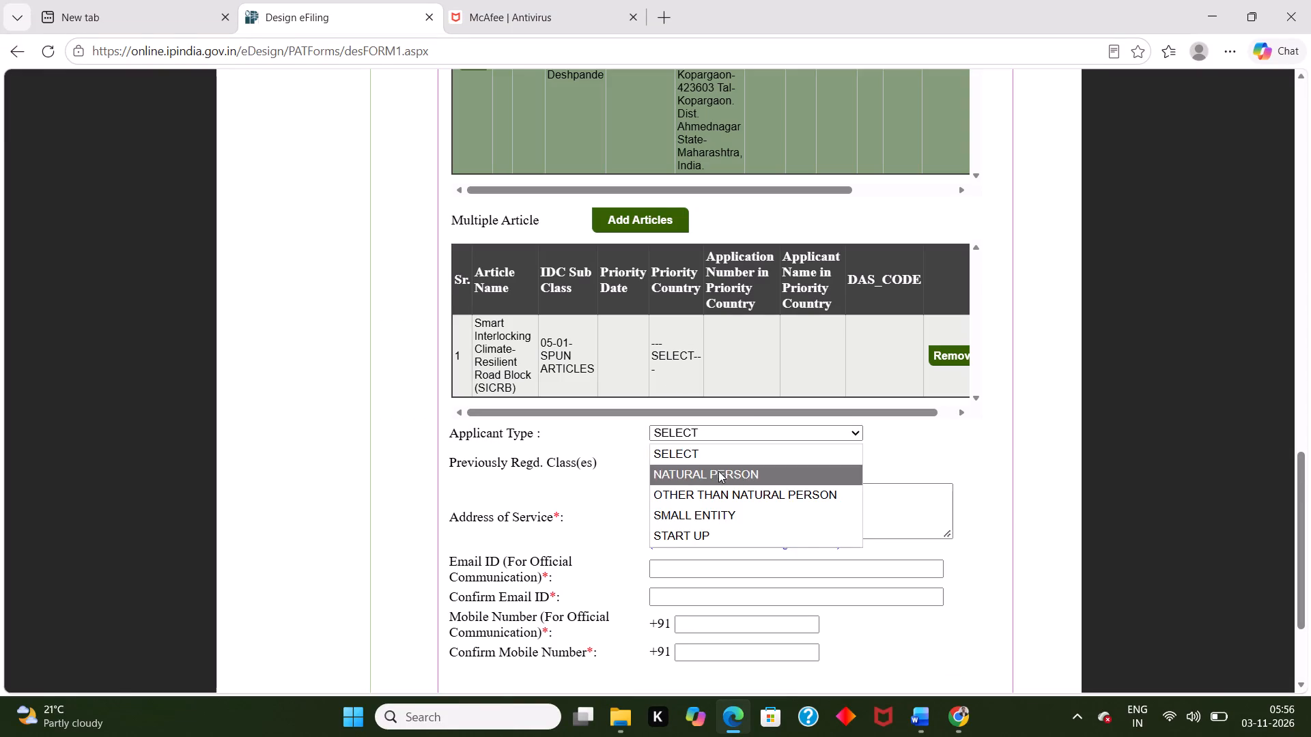
scroll(709, 511, down, 3)
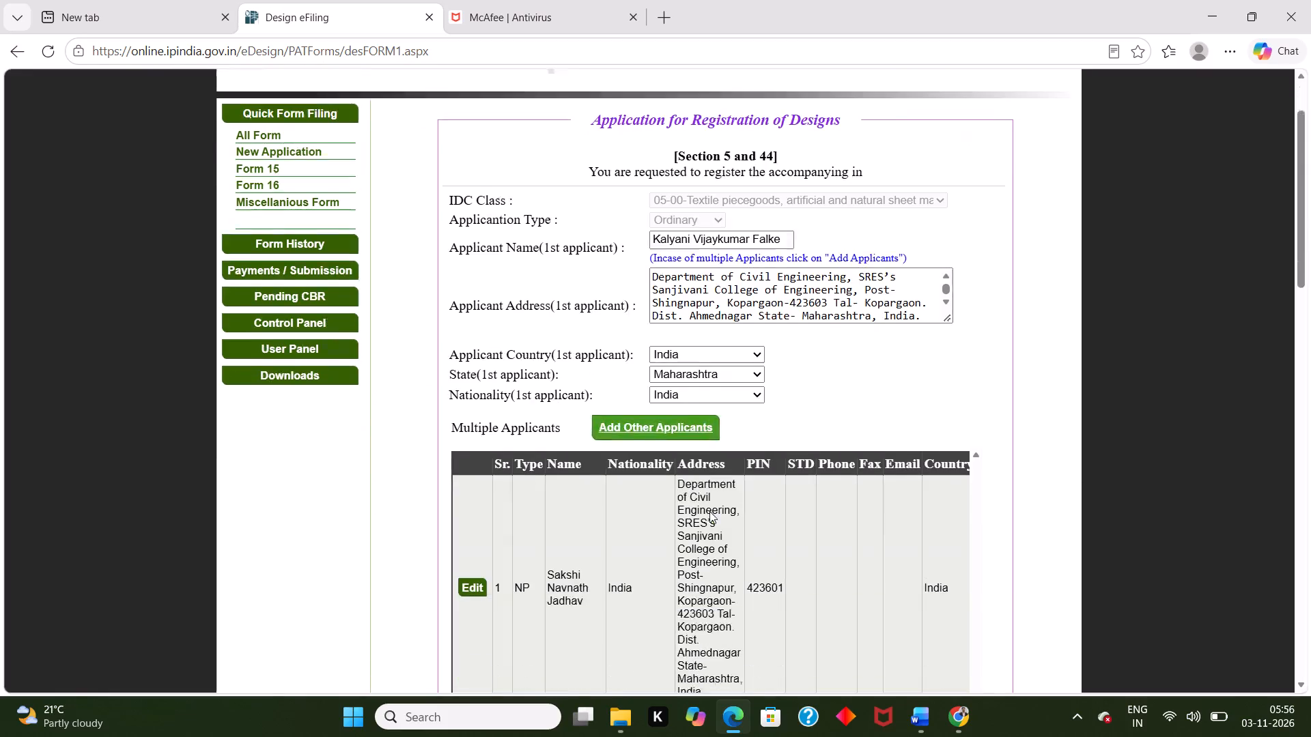
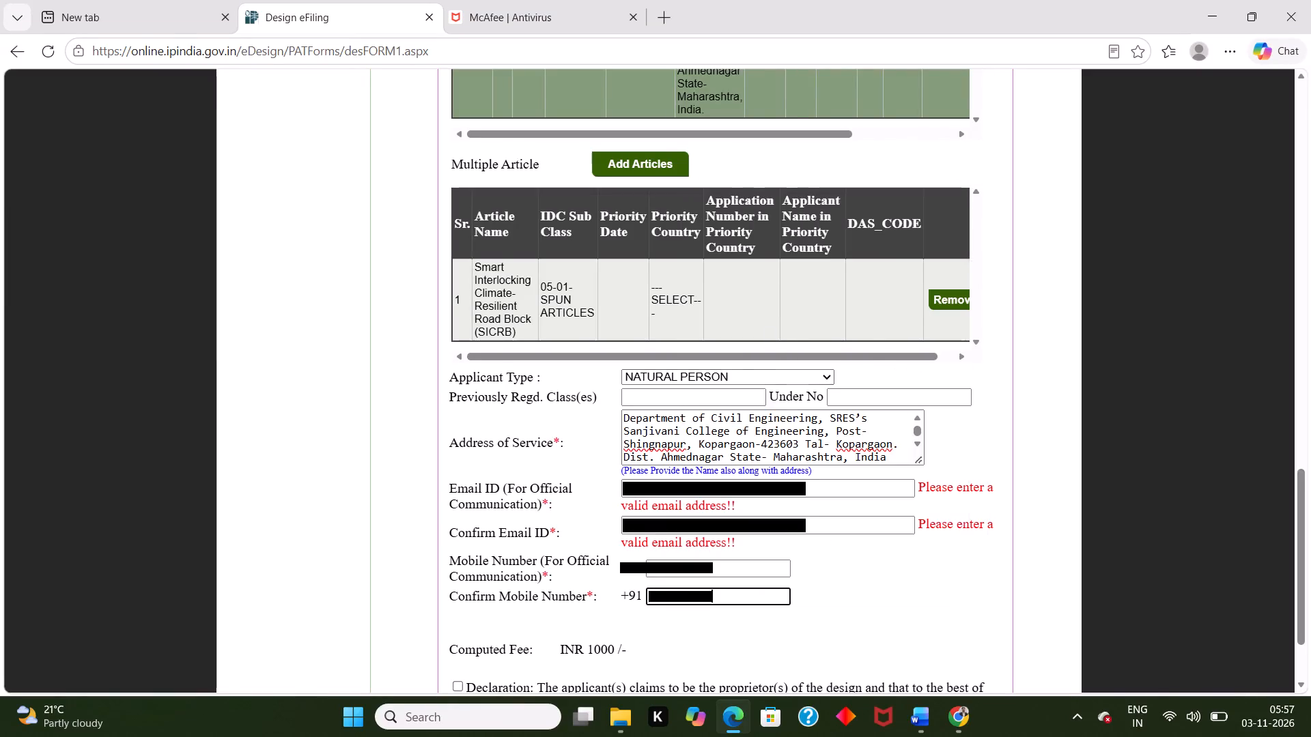
Accept the proprietorship declaration and save the design registration application form.
scroll(630, 609, down, 3)
click(459, 575)
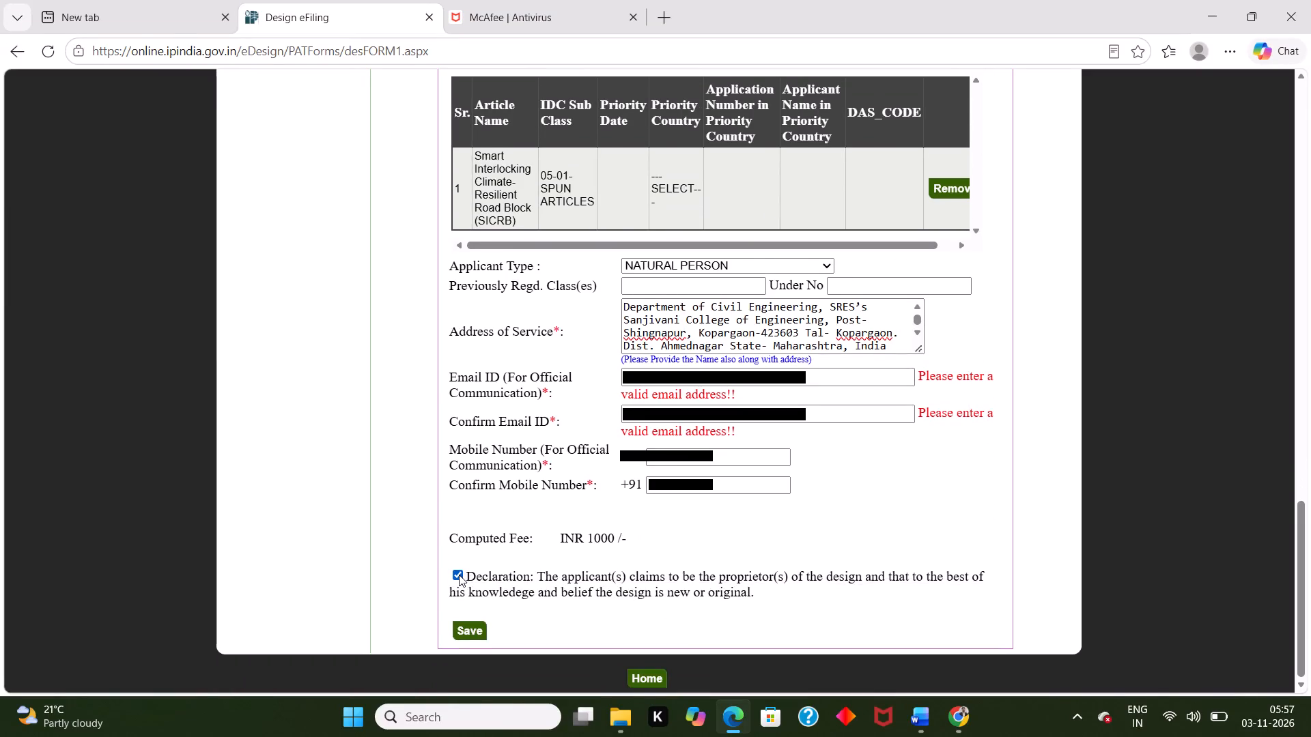
click(470, 630)
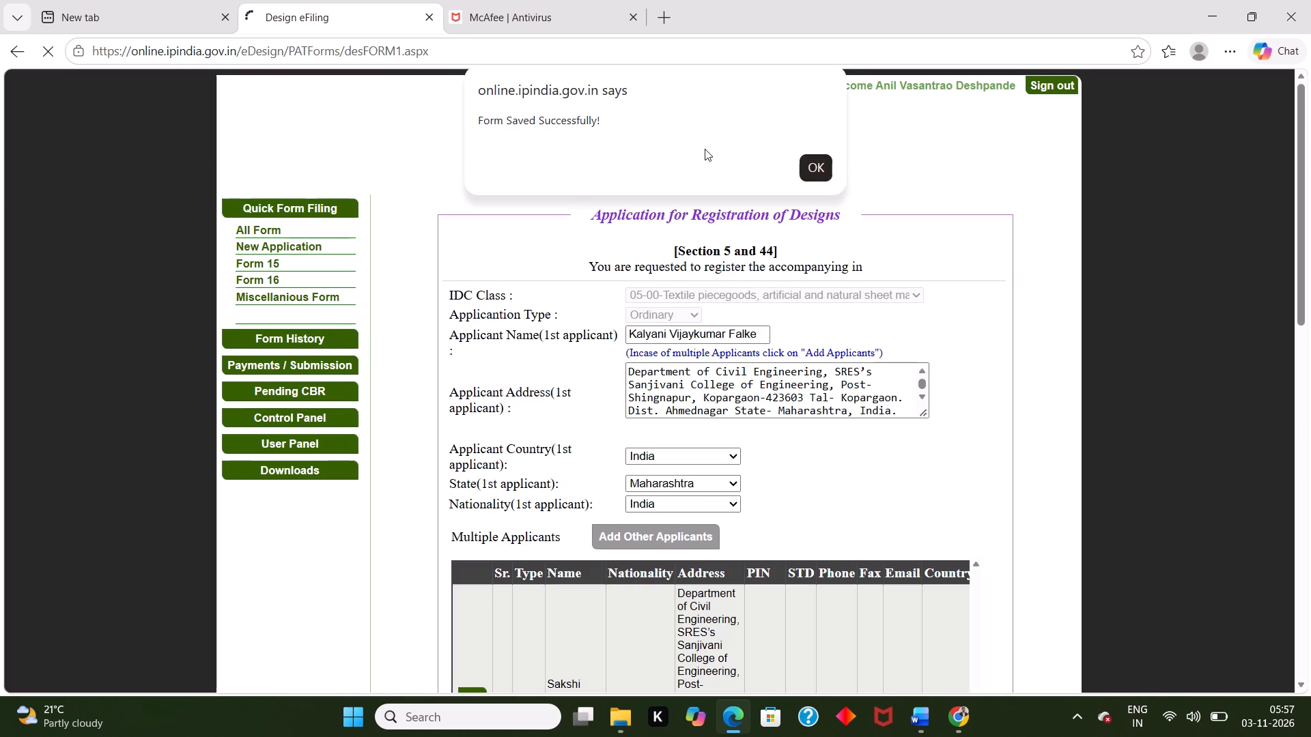
click(816, 164)
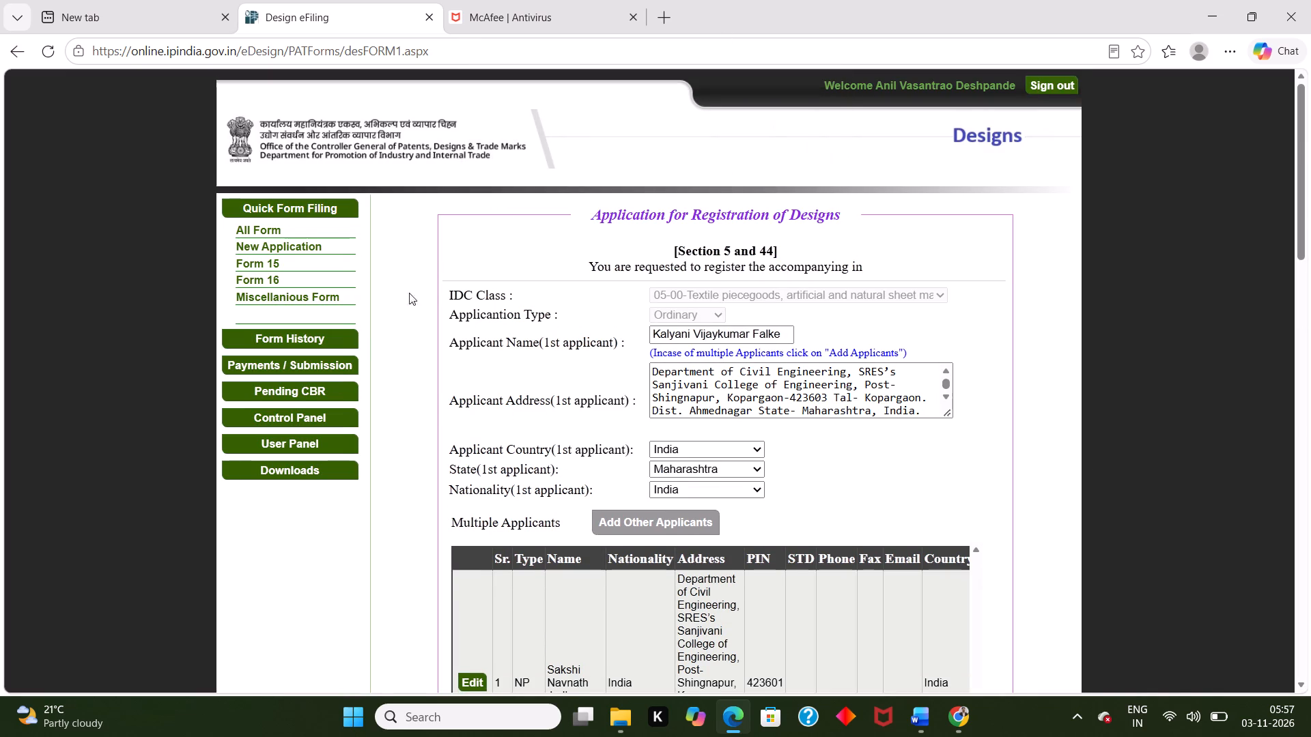
Open the list of drafted forms from the form history.
click(330, 337)
click(291, 263)
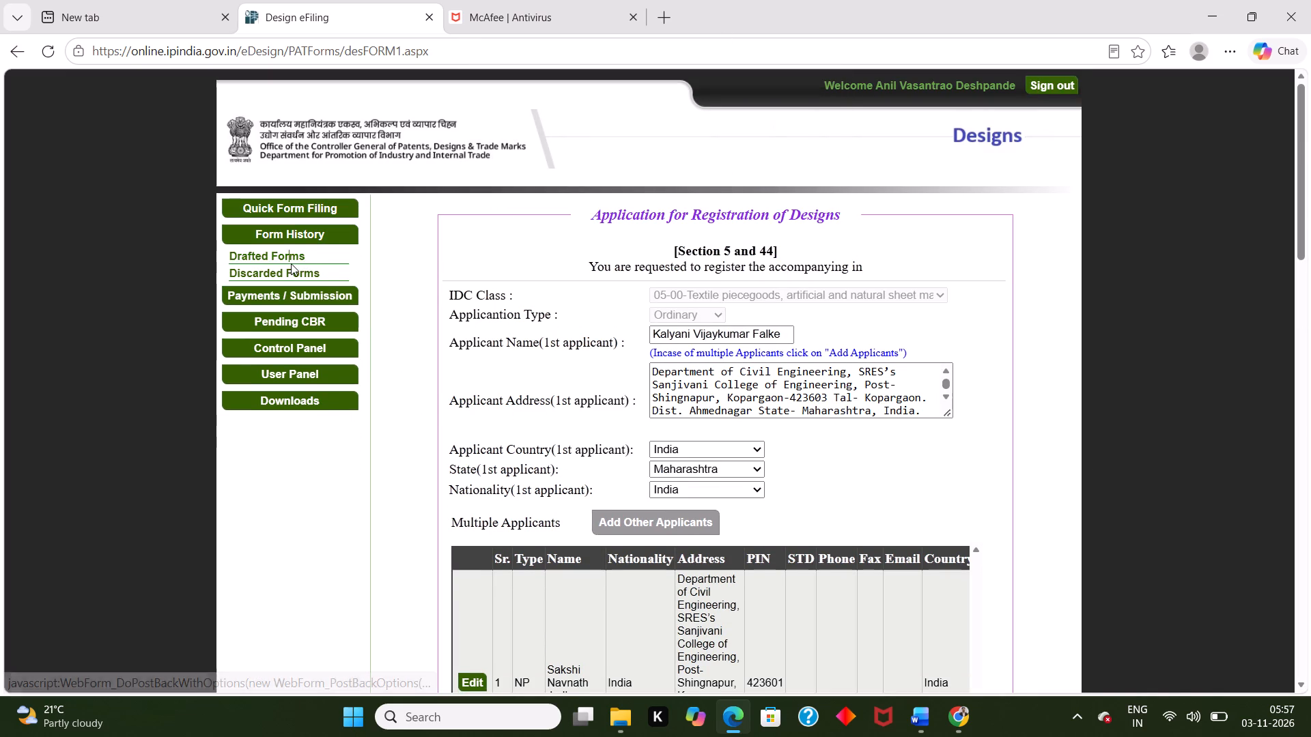
double_click(291, 257)
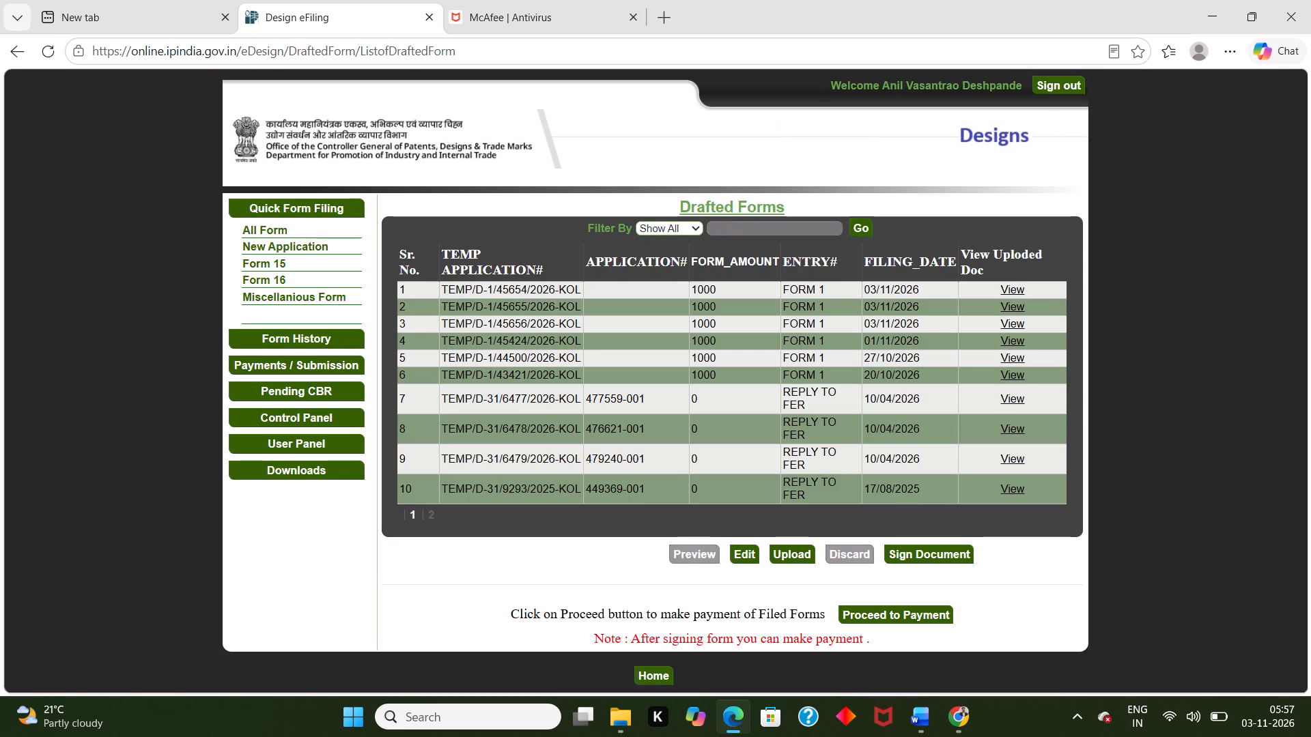
Preview the first Form 1 in the drafted forms list and close the preview.
click(677, 285)
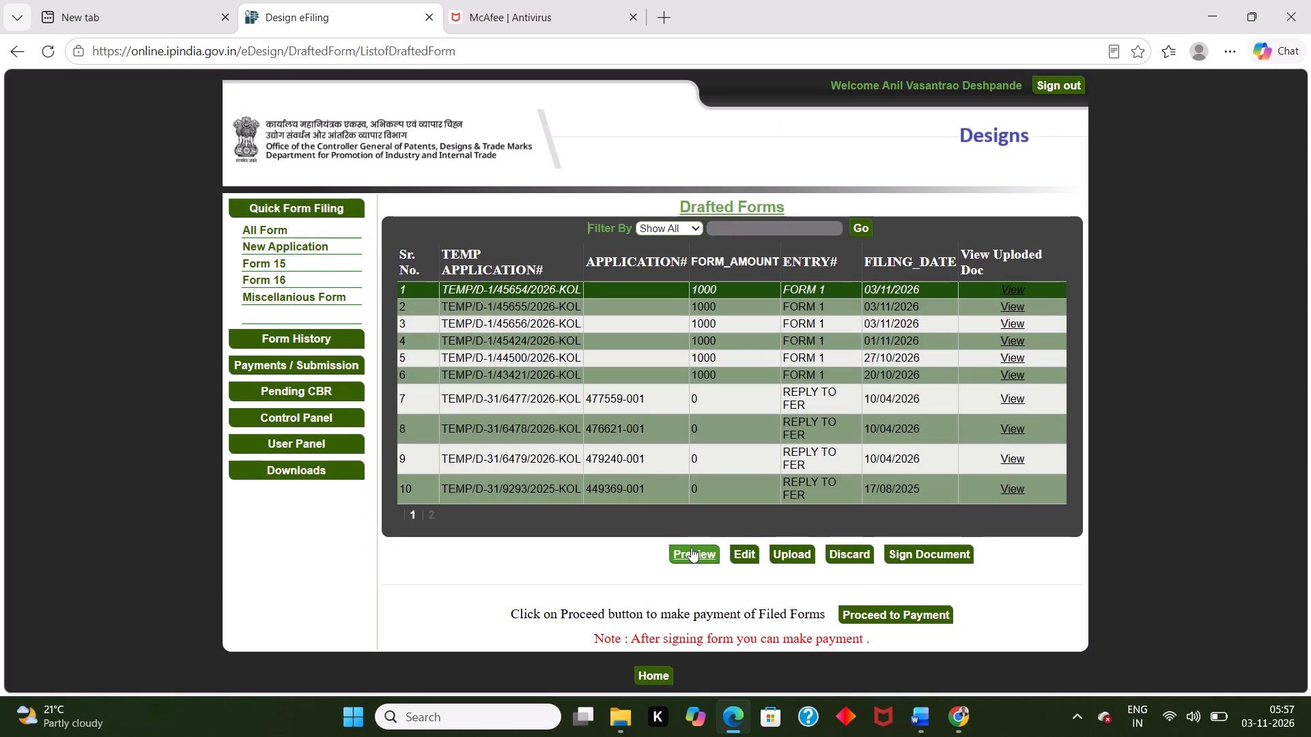
click(692, 547)
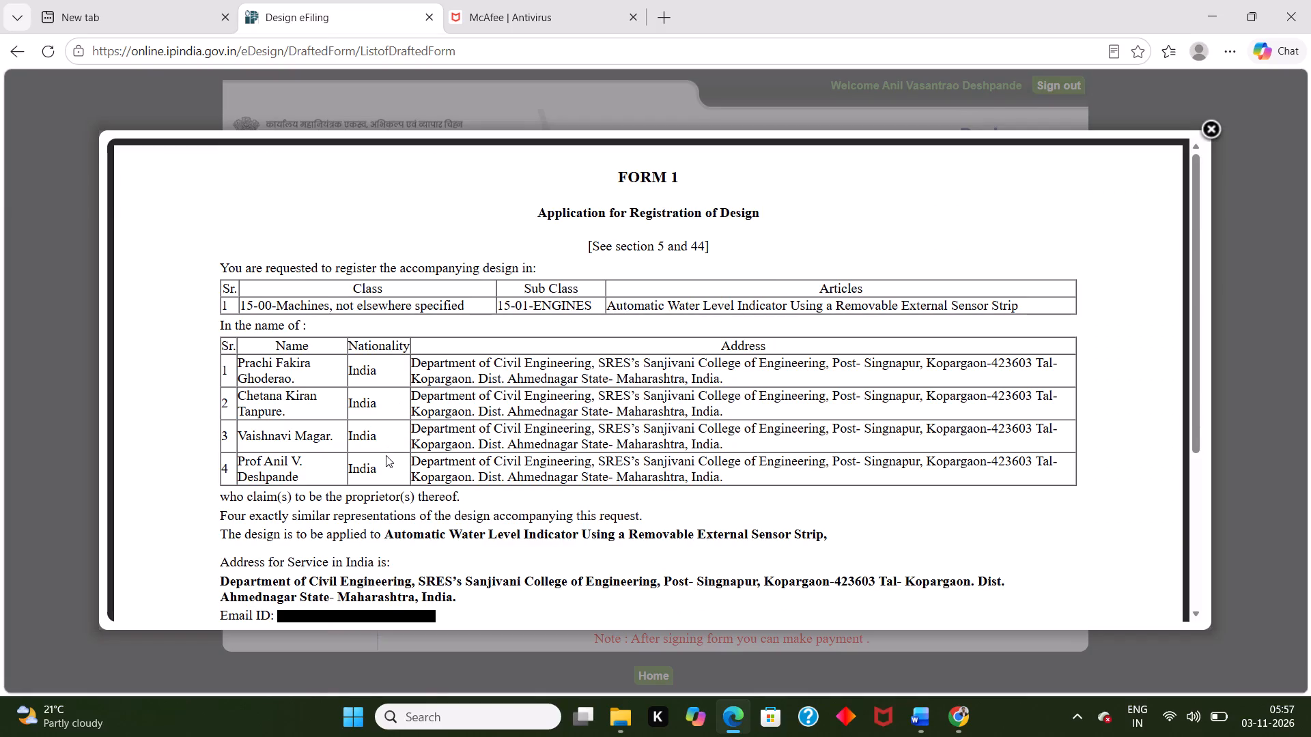
click(1217, 125)
Preview the third drafted Form 1, for the Smart Interlocking Climate-Resilient Road Block (SICRB), and review it to the end.
click(693, 340)
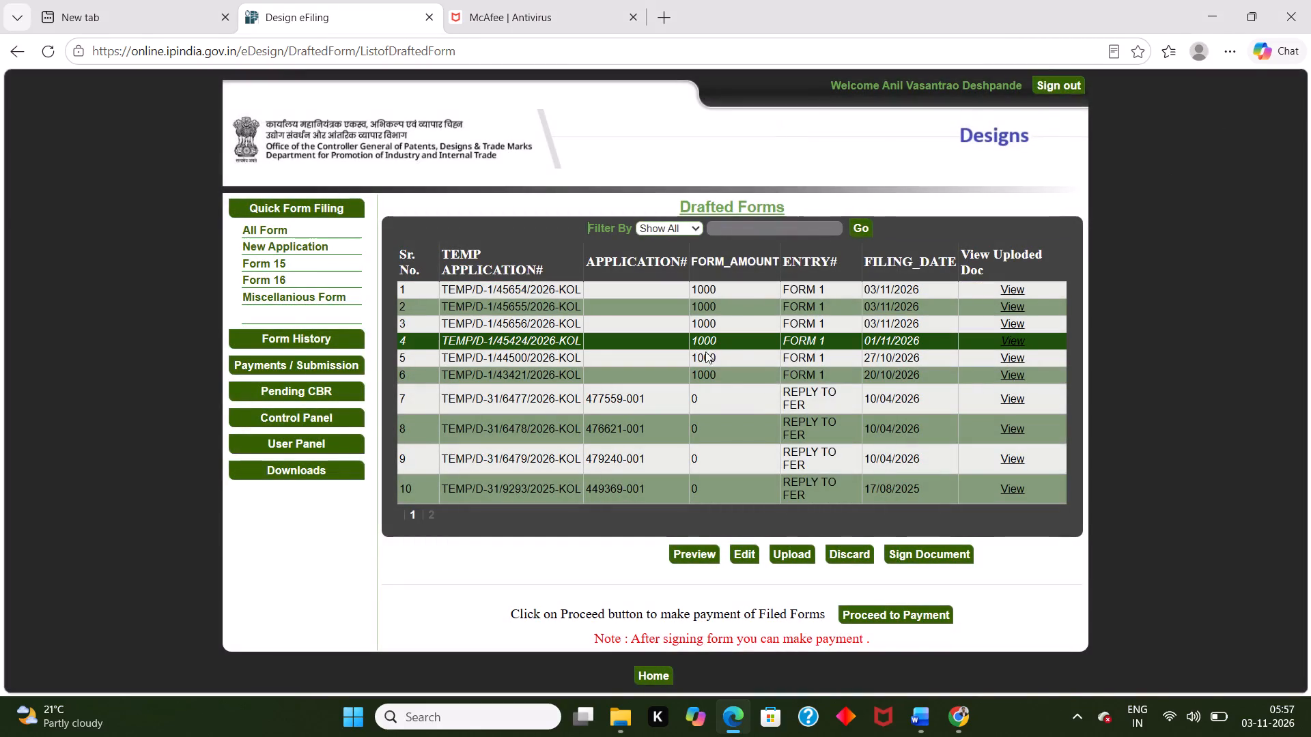
click(873, 328)
click(699, 546)
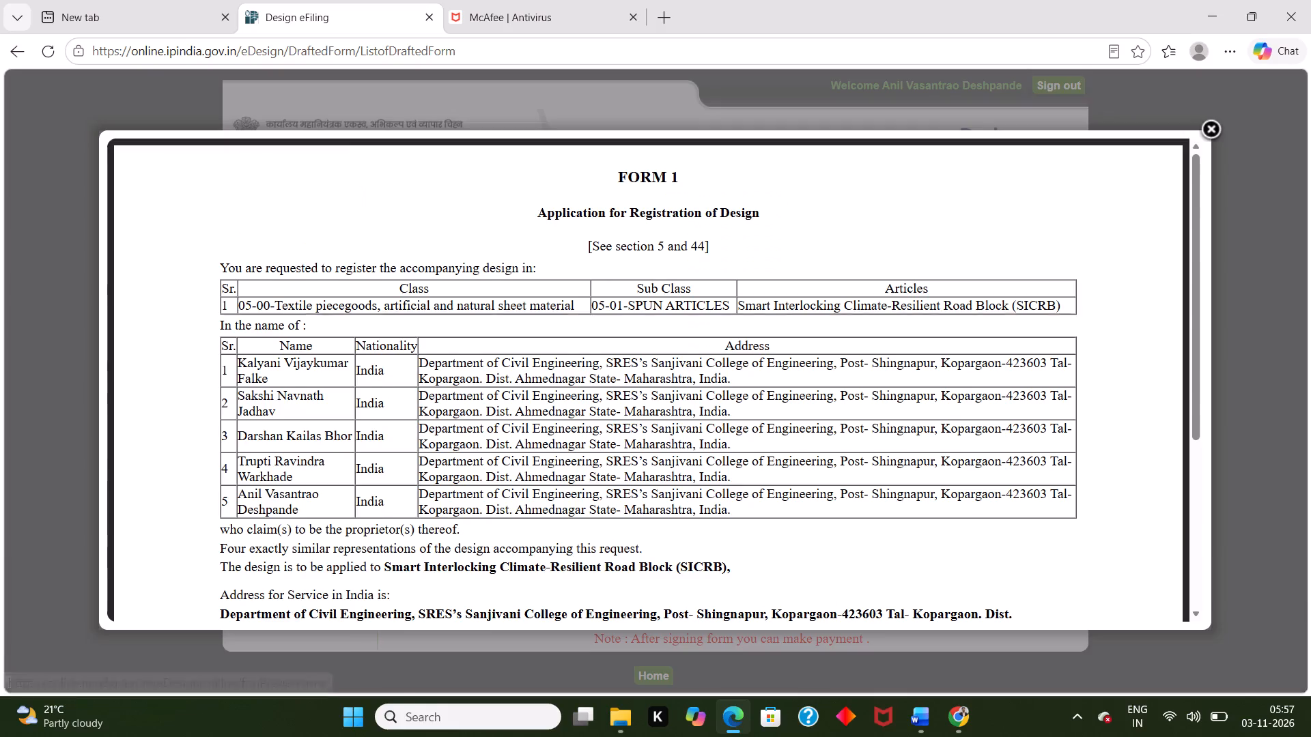
scroll(386, 497, down, 9)
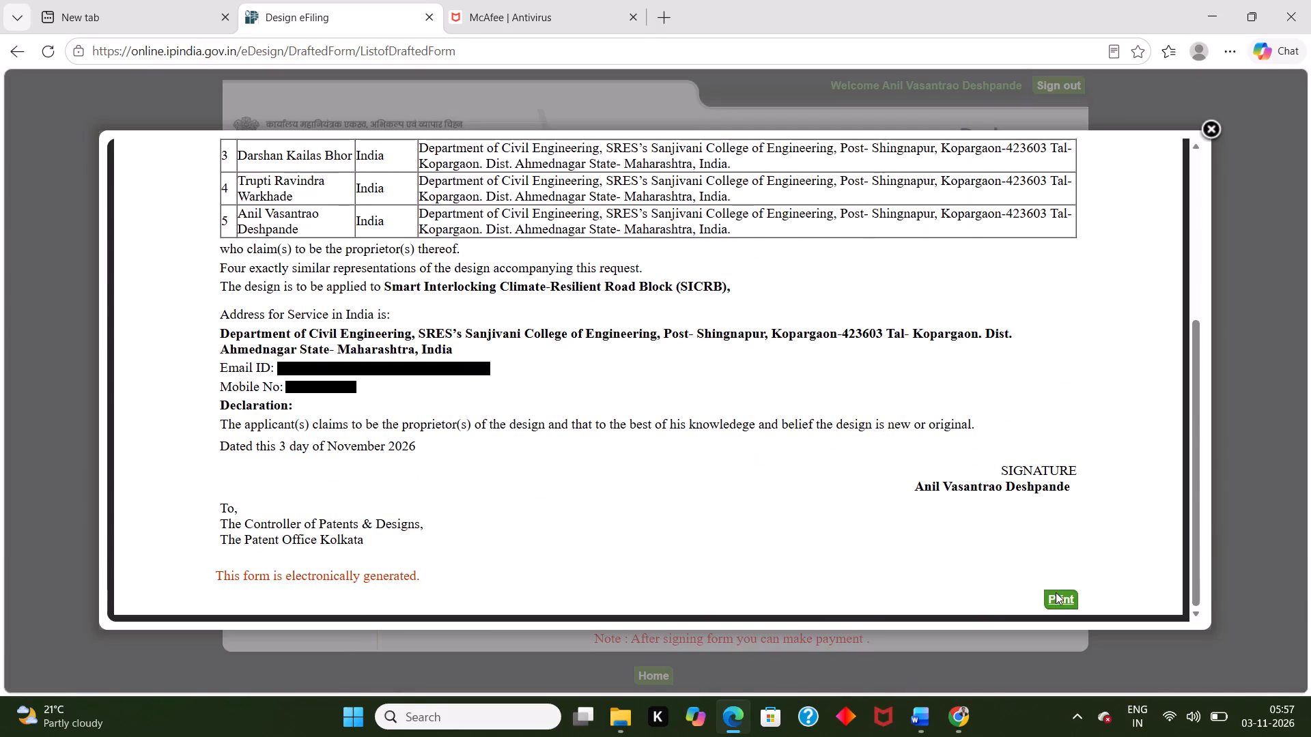
Print the previewed Form 1 to a PDF file named "darshan form 1" in the Downloads folder.
click(1056, 593)
click(102, 648)
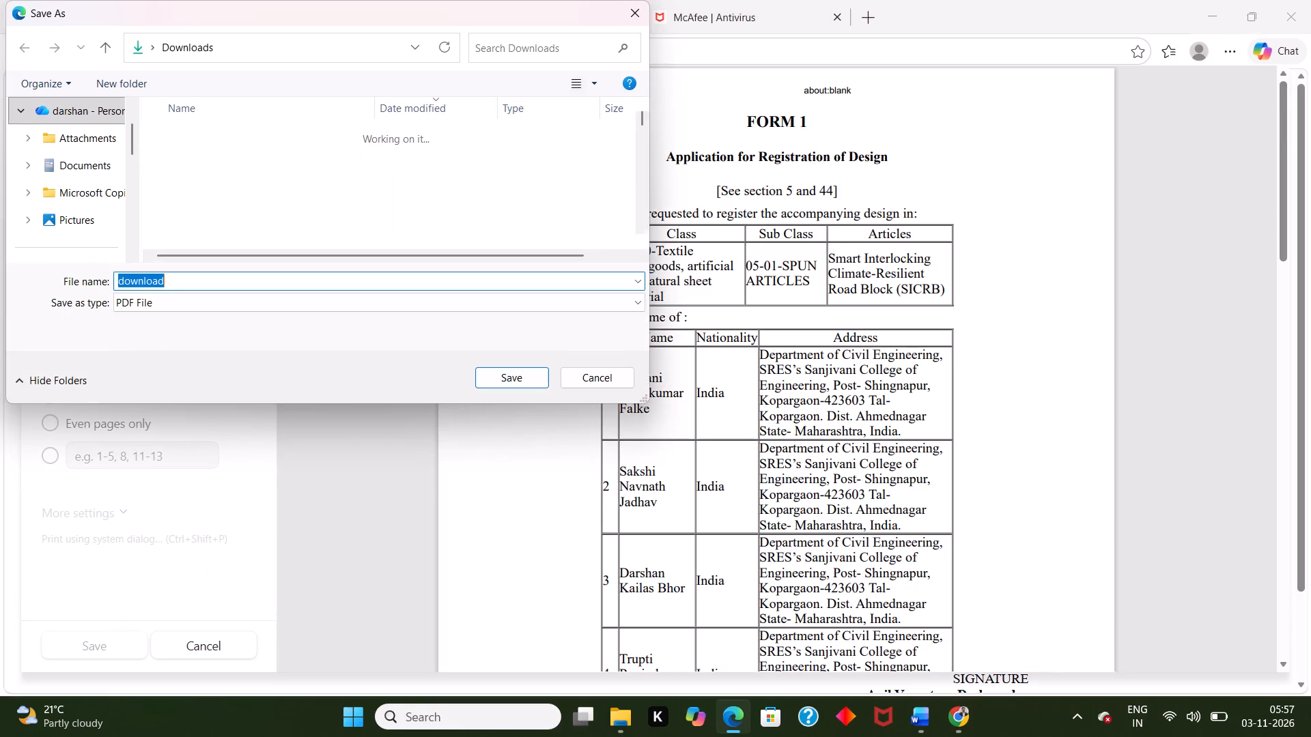
click(521, 374)
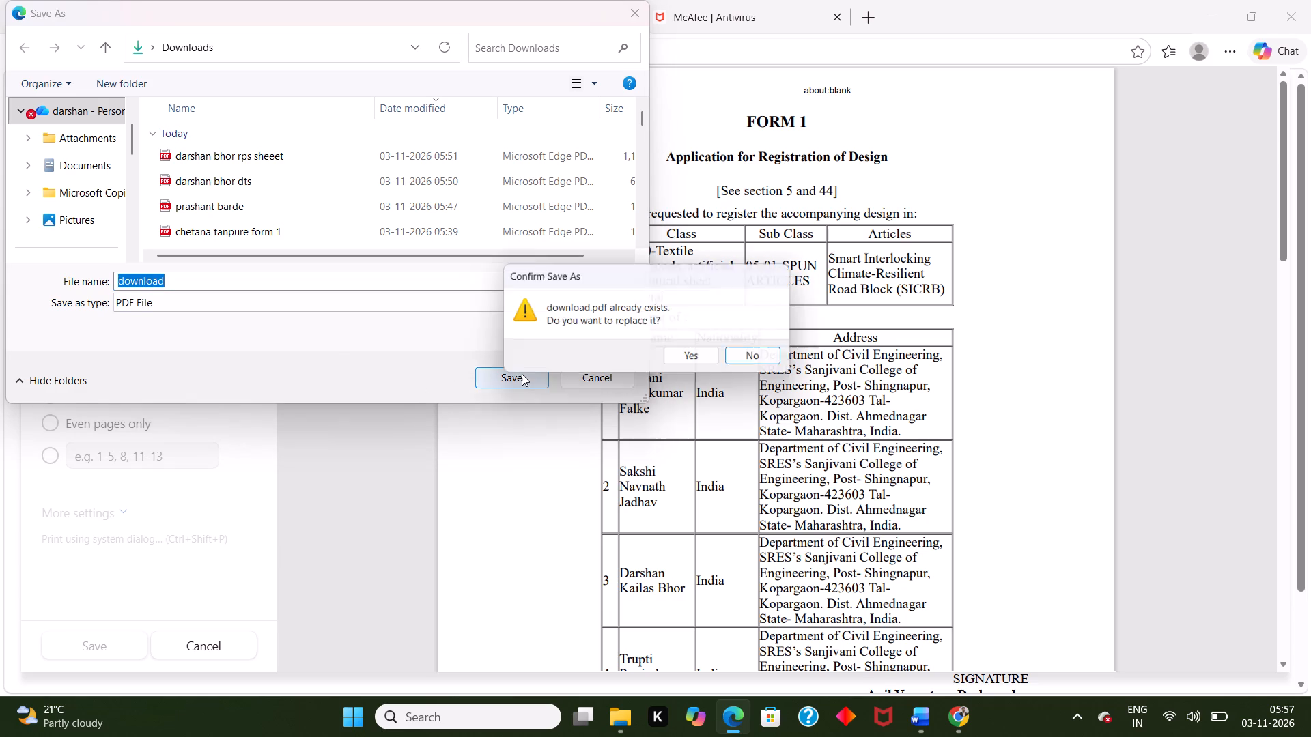
click(745, 358)
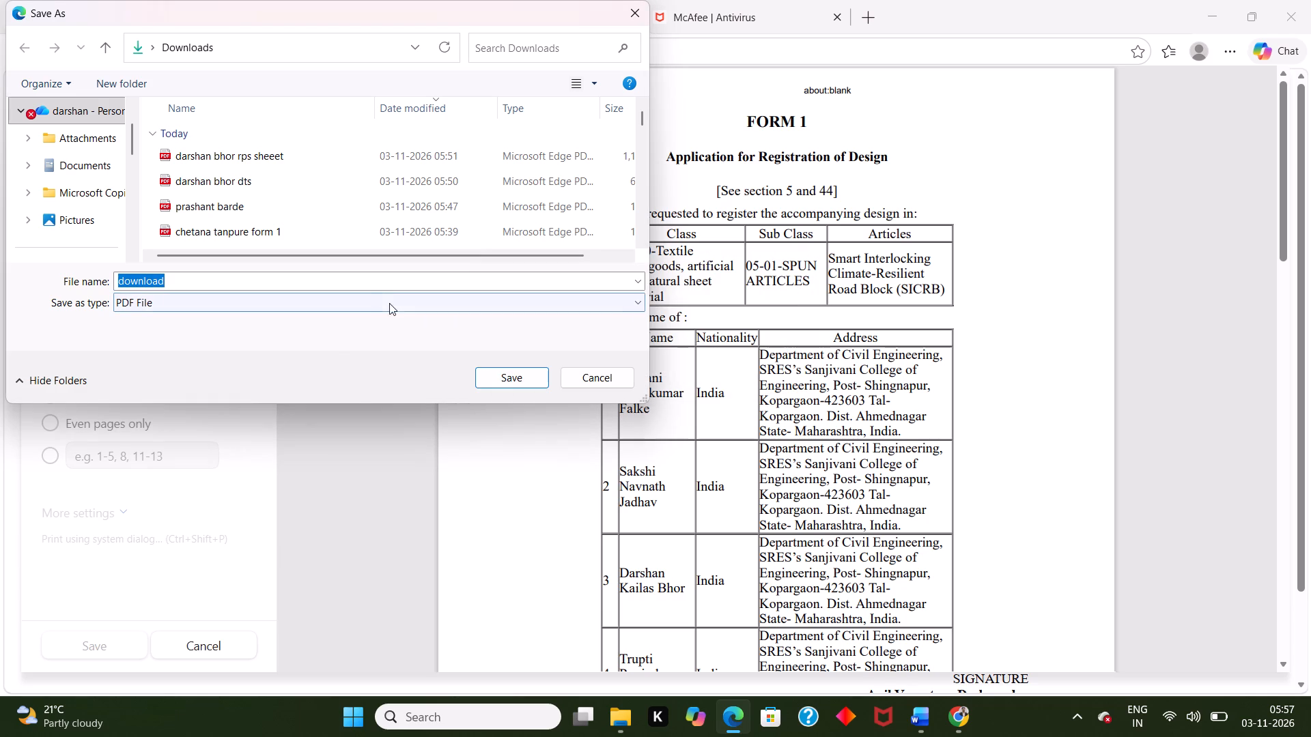
click(373, 279)
key(BackSpace)
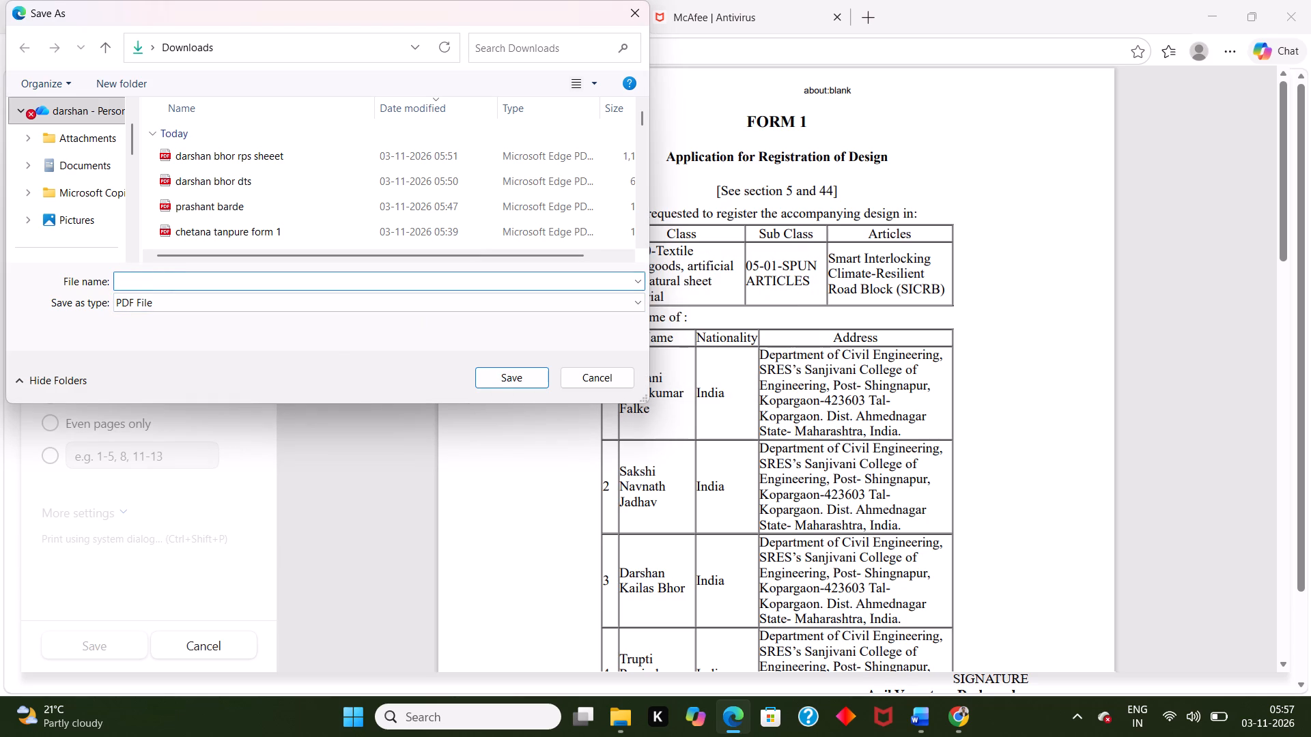
text(darshan)
key(space)
text(form 1)
key(space)
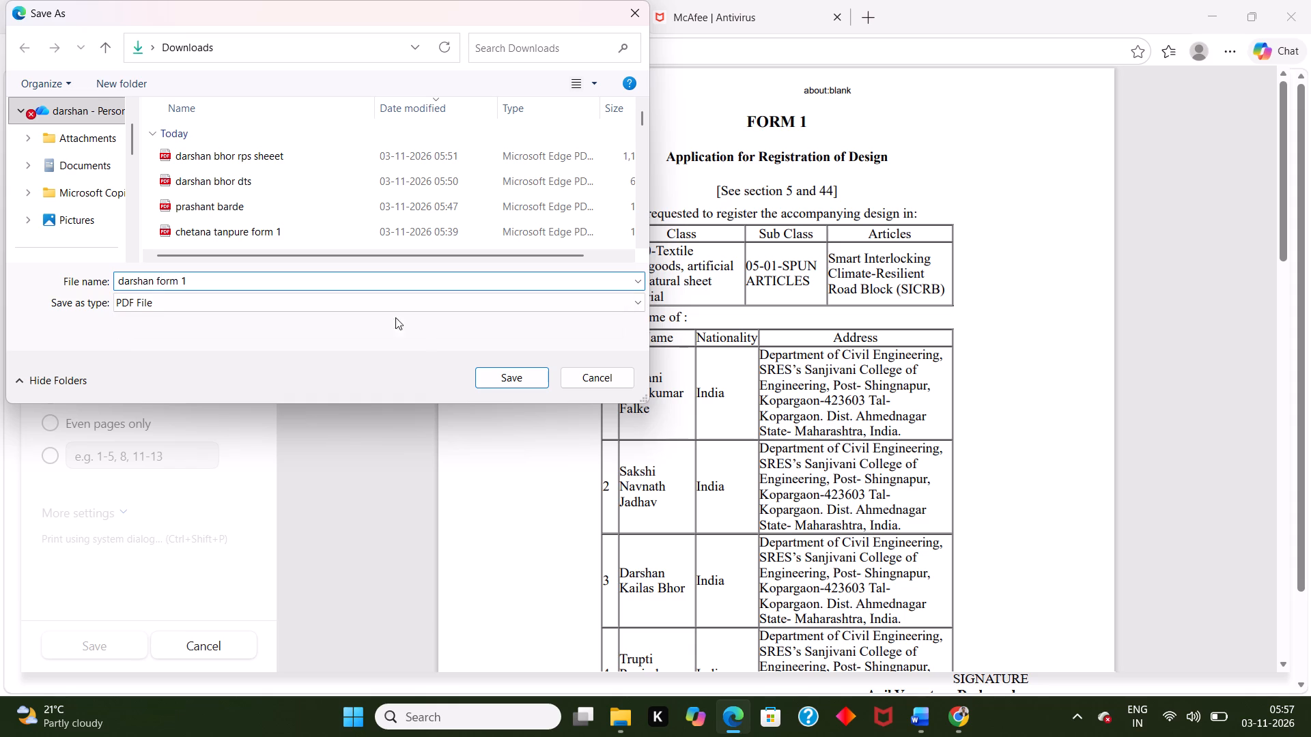
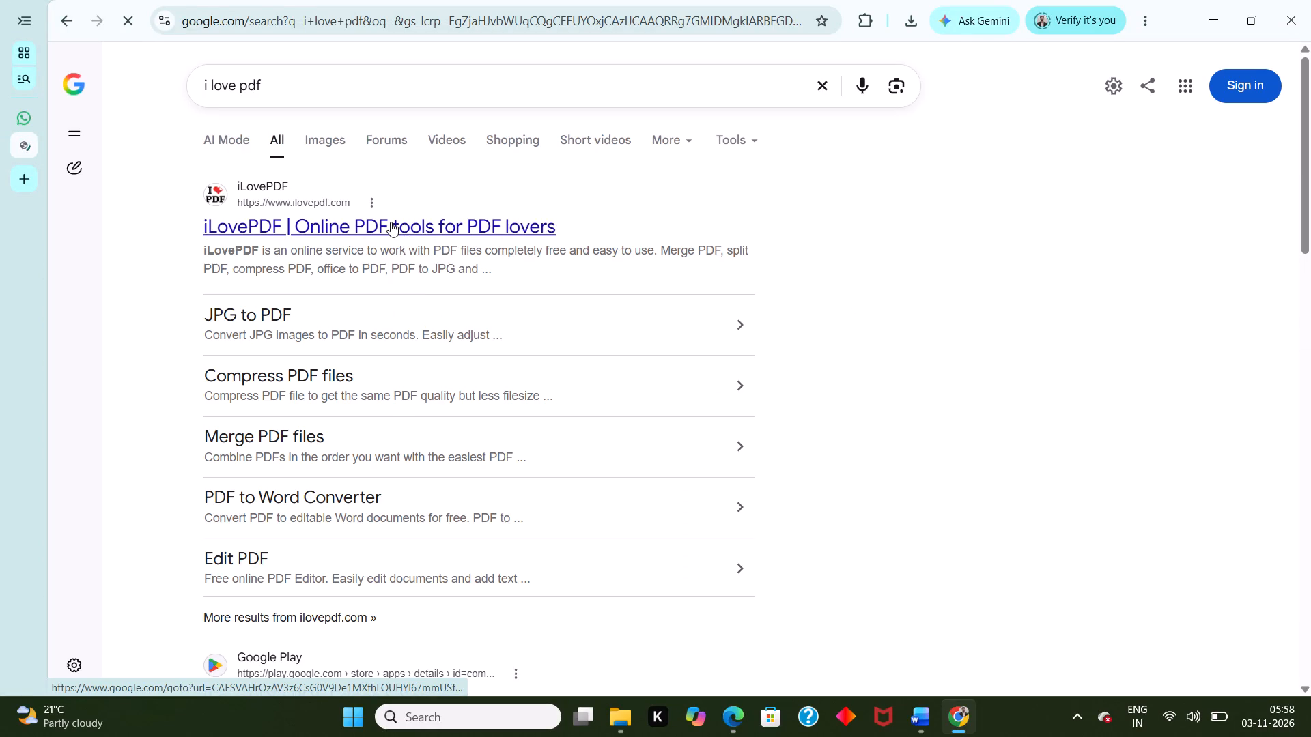
Convert the "darshan form 1" PDF from the Downloads folder with iLovePDF's PDF to Word converter and download the Word document.
key(grave)
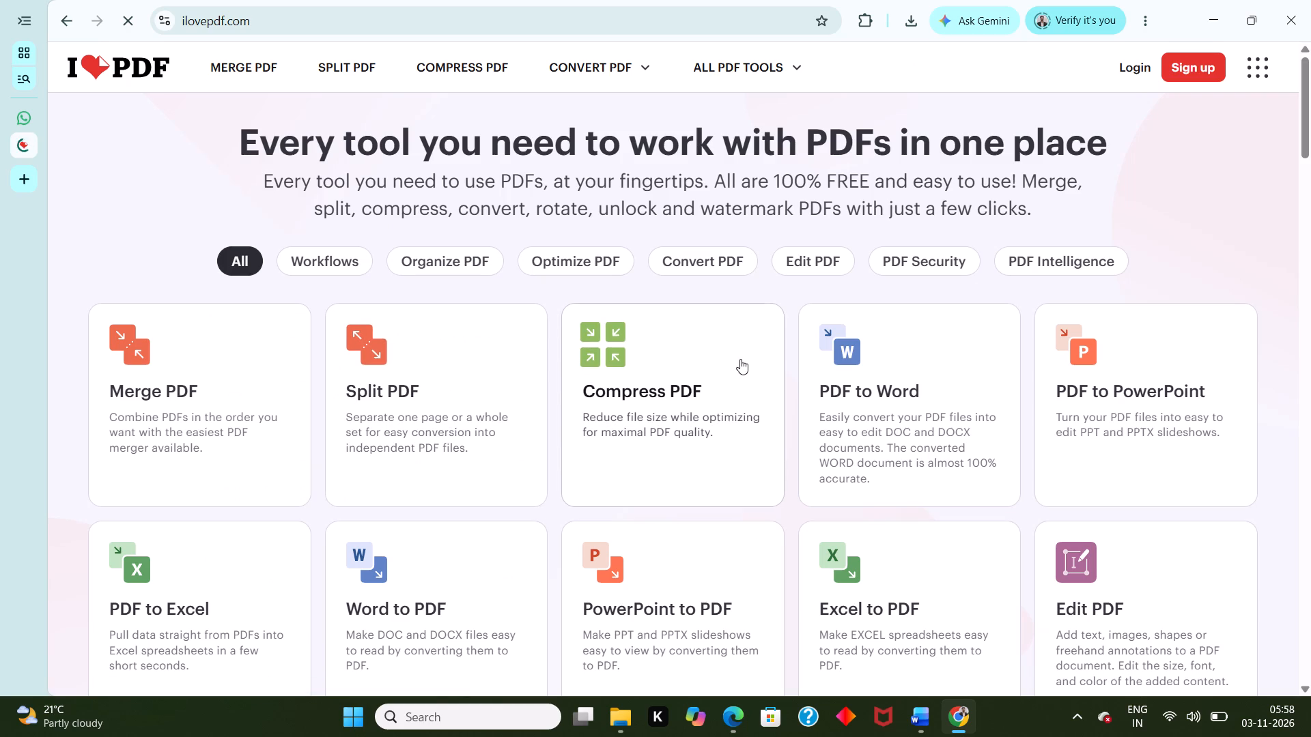
click(854, 346)
click(658, 285)
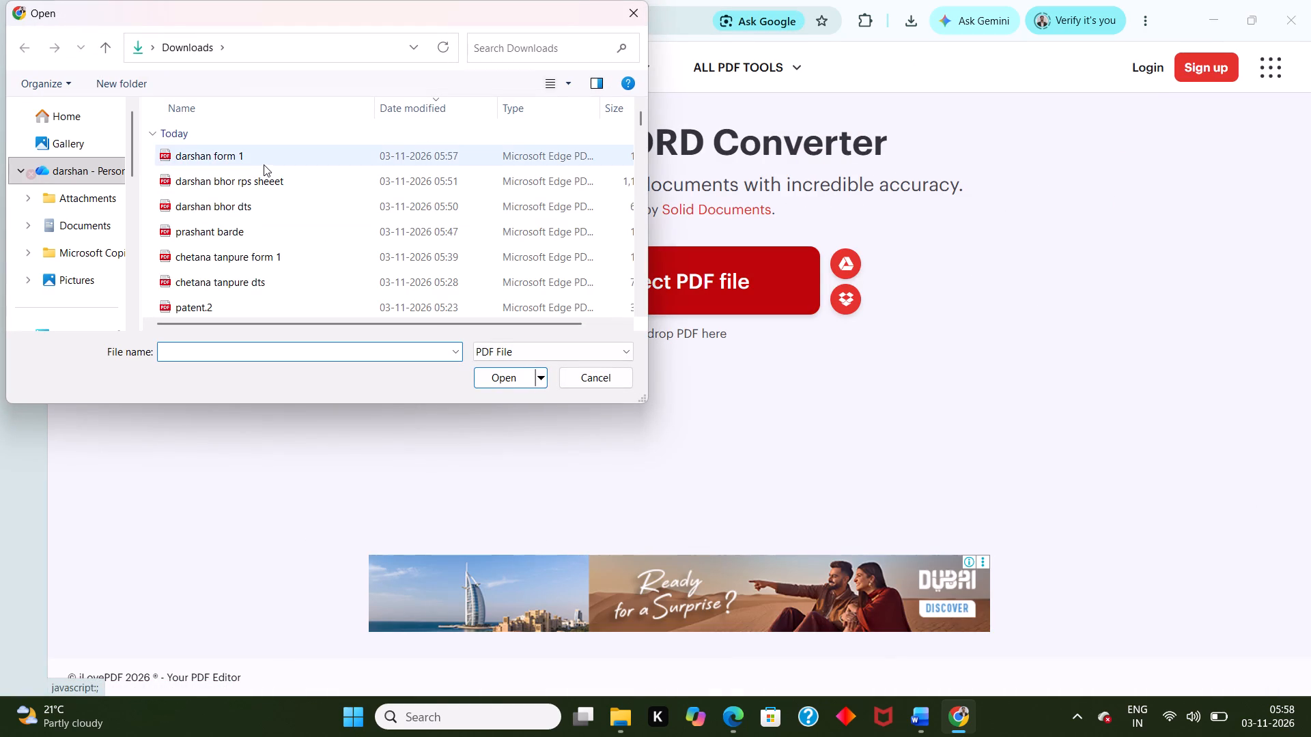
click(263, 164)
click(503, 380)
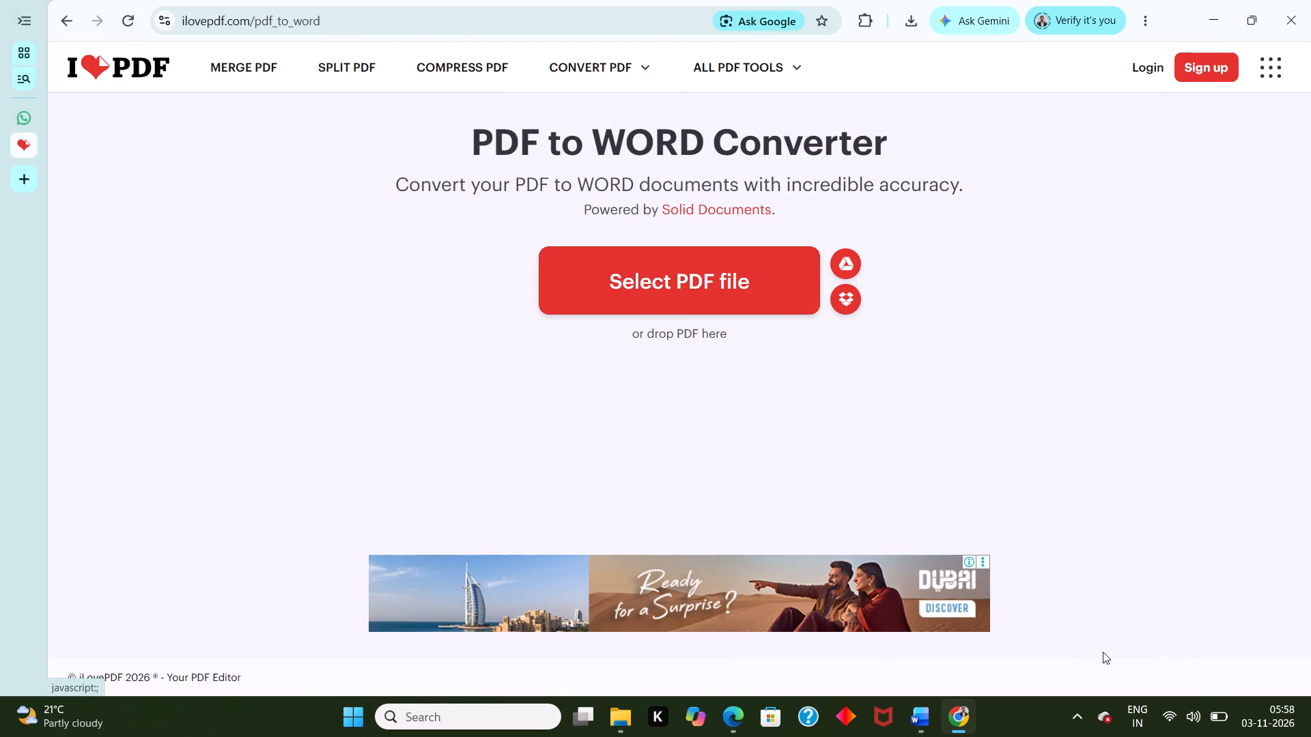
click(1183, 628)
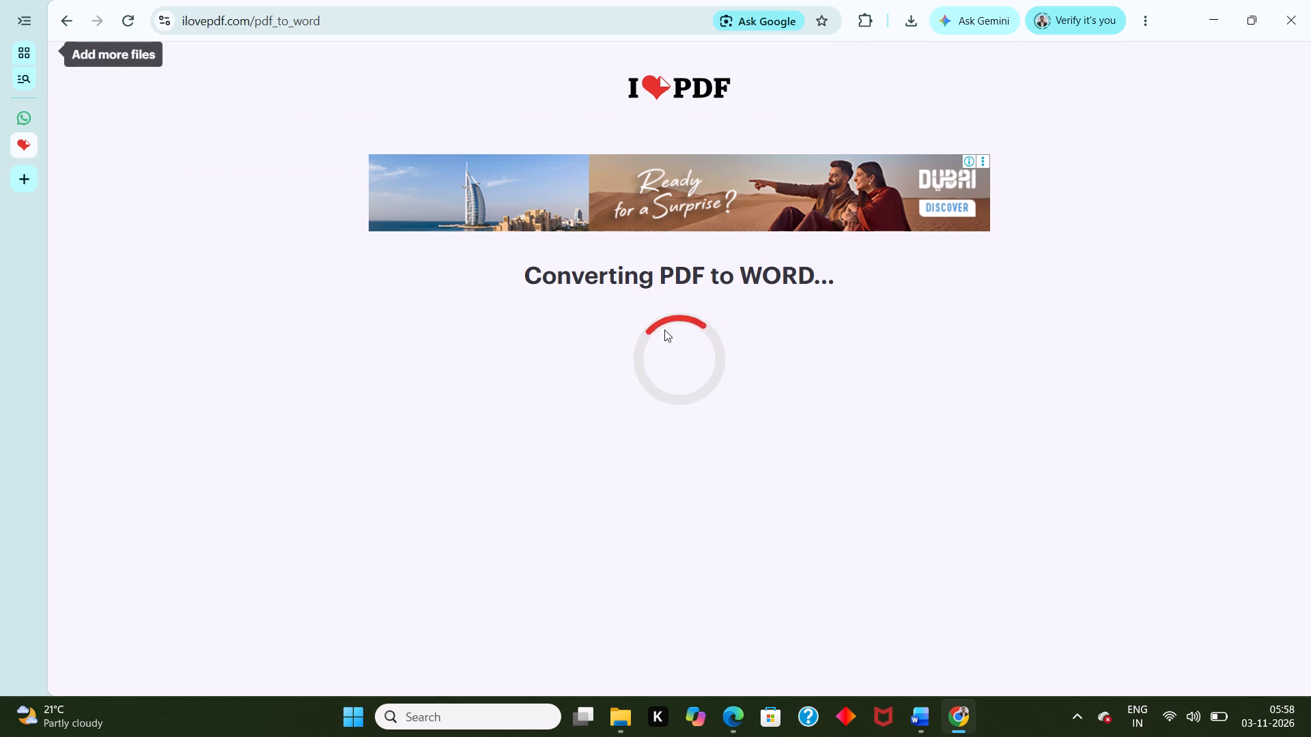
click(711, 220)
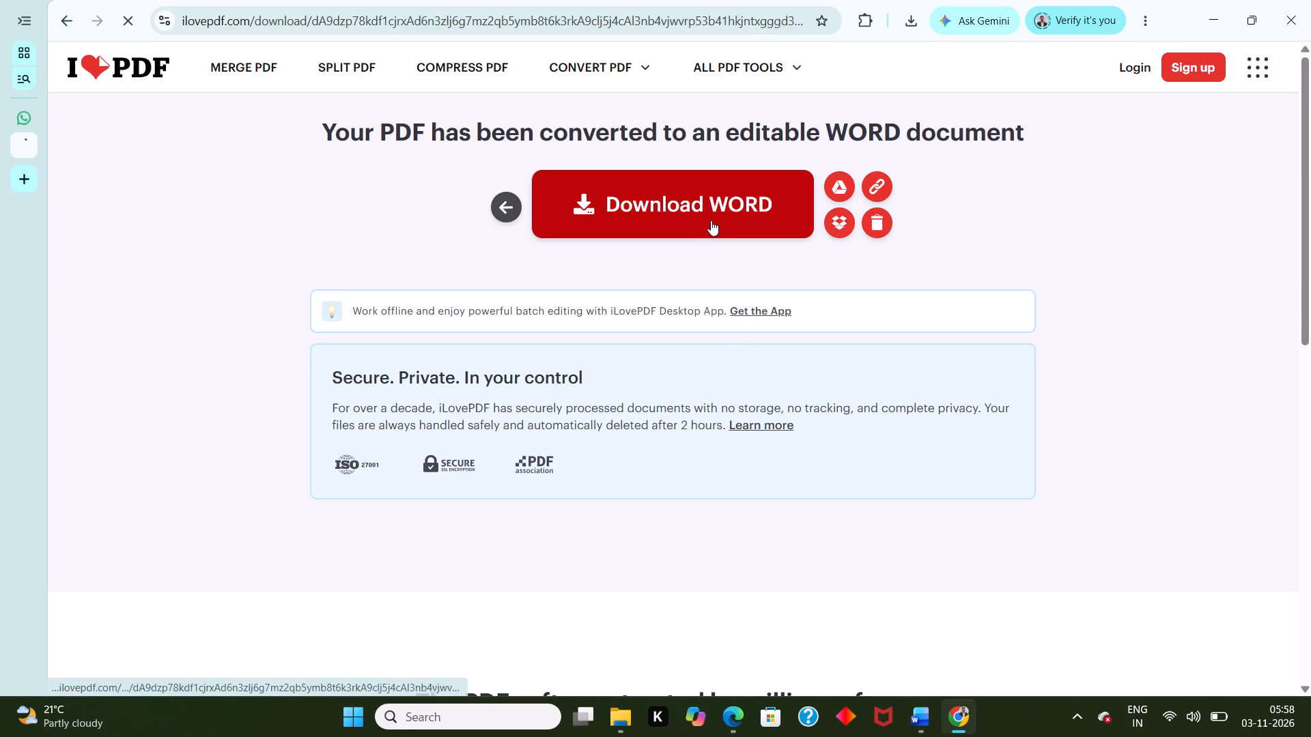
Locate the downloaded "darshan form 1.docx" from the recent download history in the Downloads folder in File Explorer.
click(911, 23)
click(908, 21)
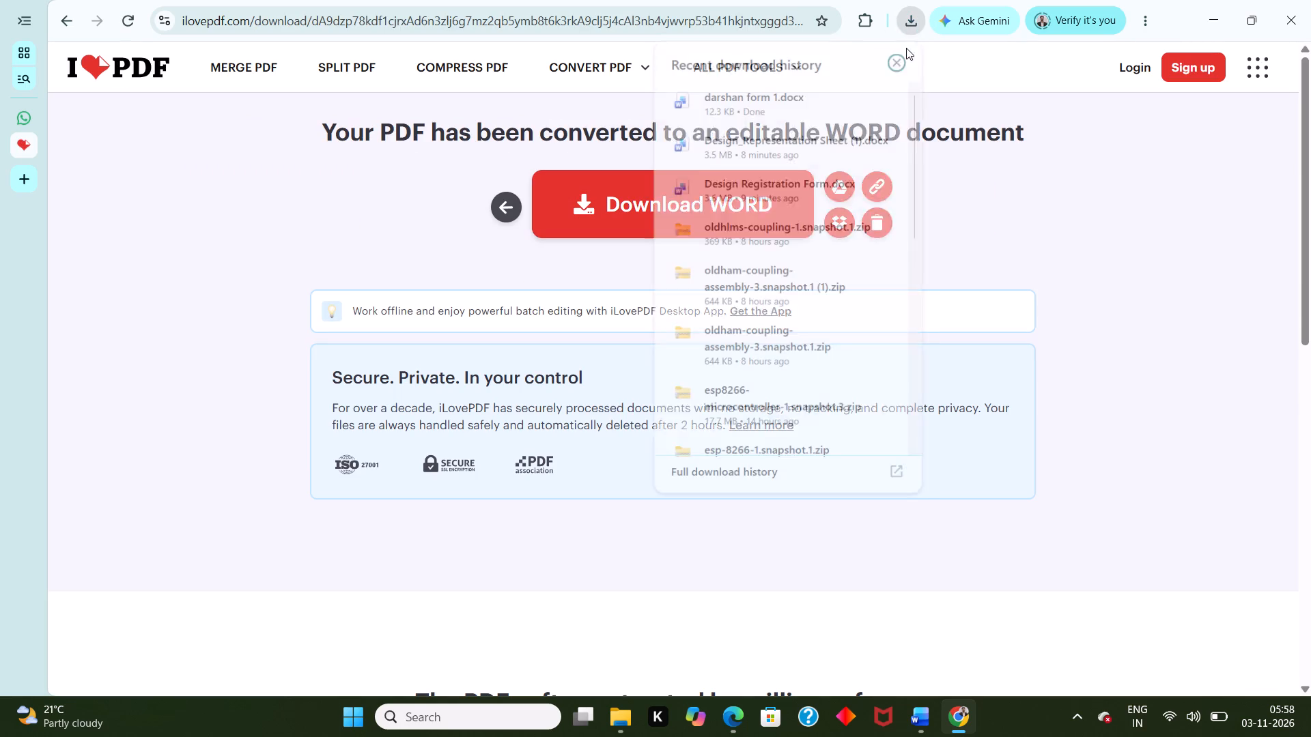
click(858, 100)
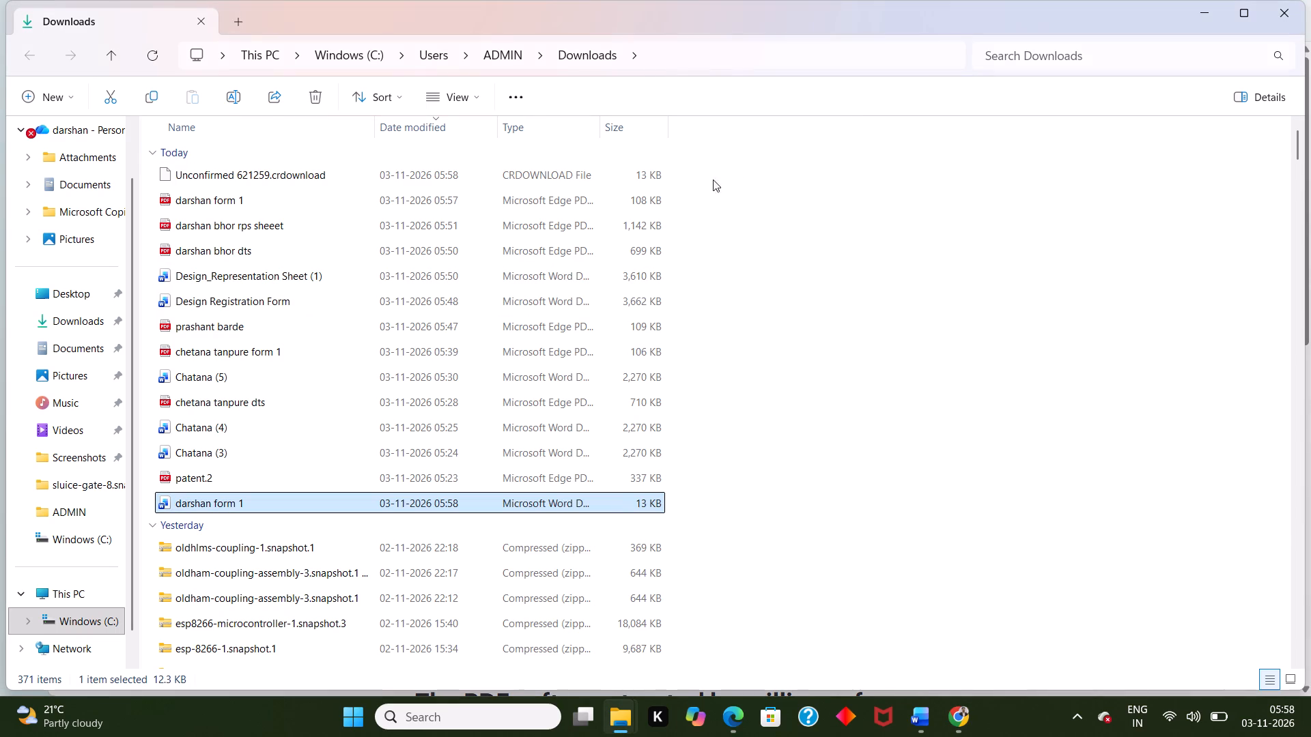
Open the converted "darshan form 1" Word document from the Downloads folder in Word and enable it for editing.
double_click(472, 499)
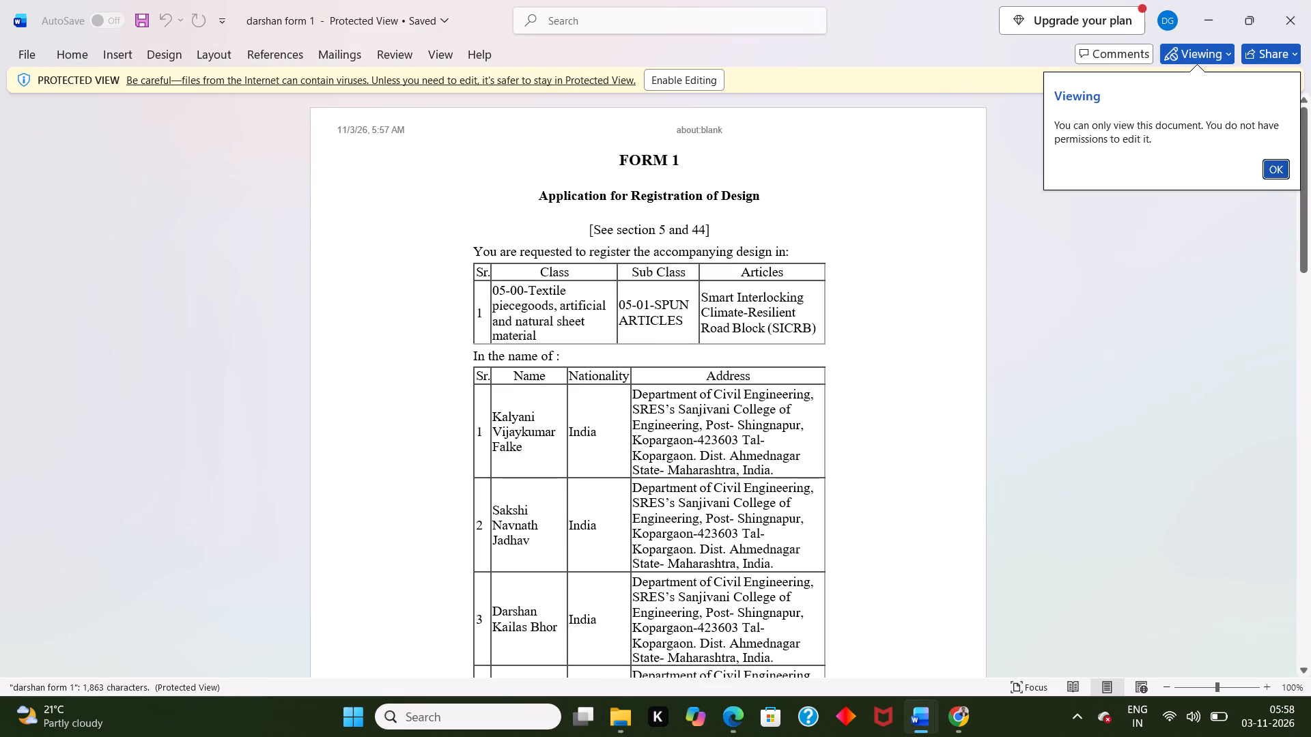
click(701, 77)
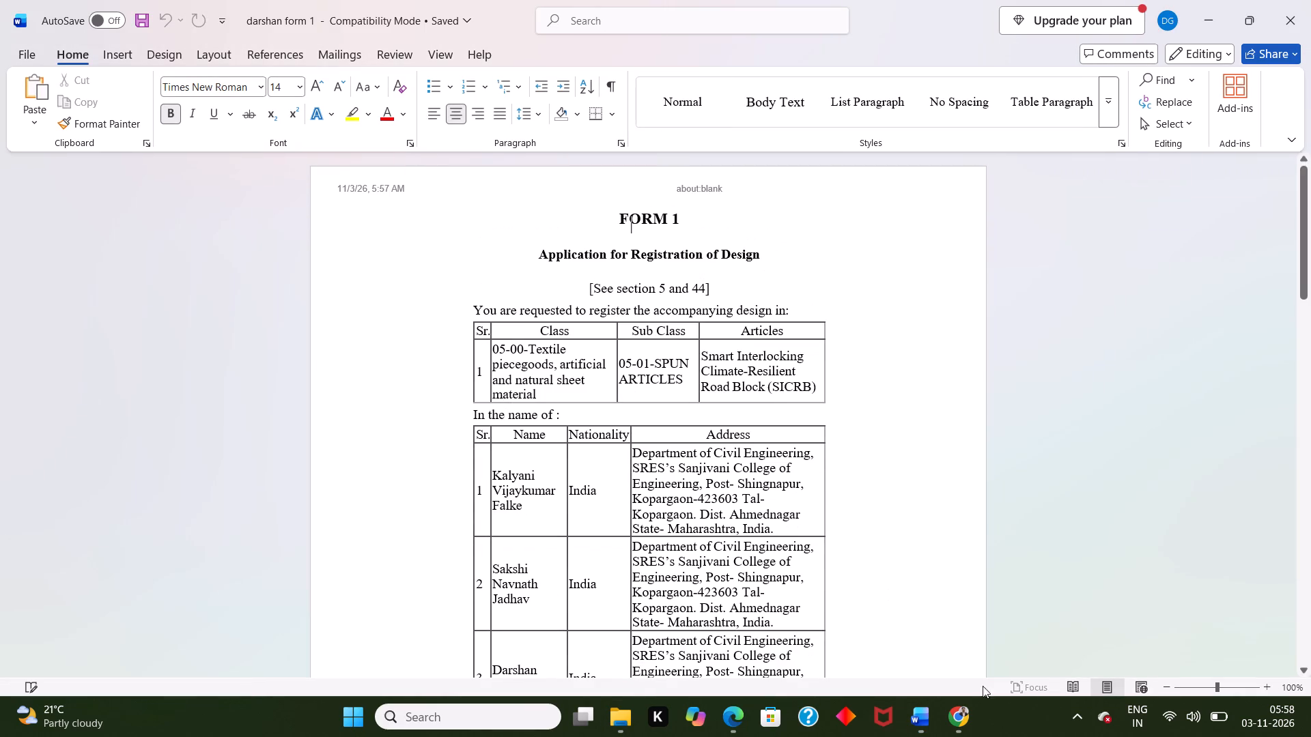
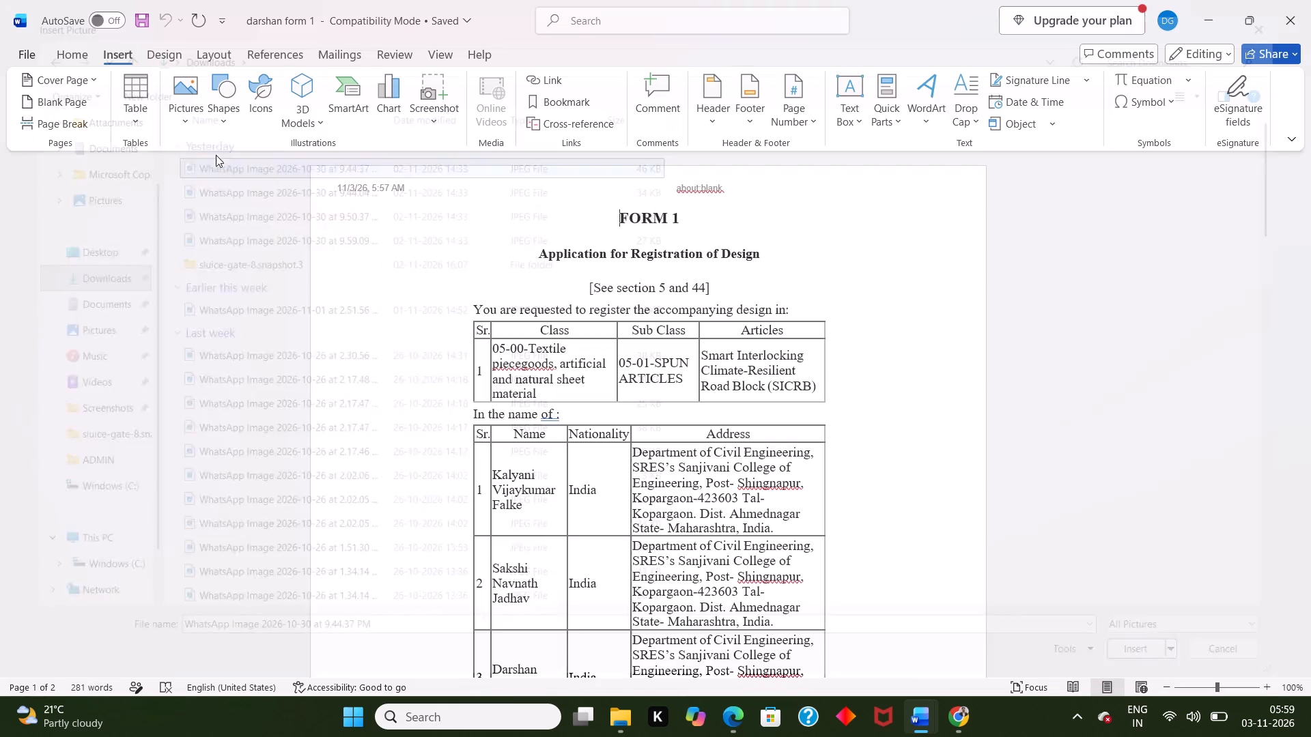
Crop the inserted signature photo in Form 1, trimming the blank paper above and to the right of the signature.
scroll(744, 485, down, 6)
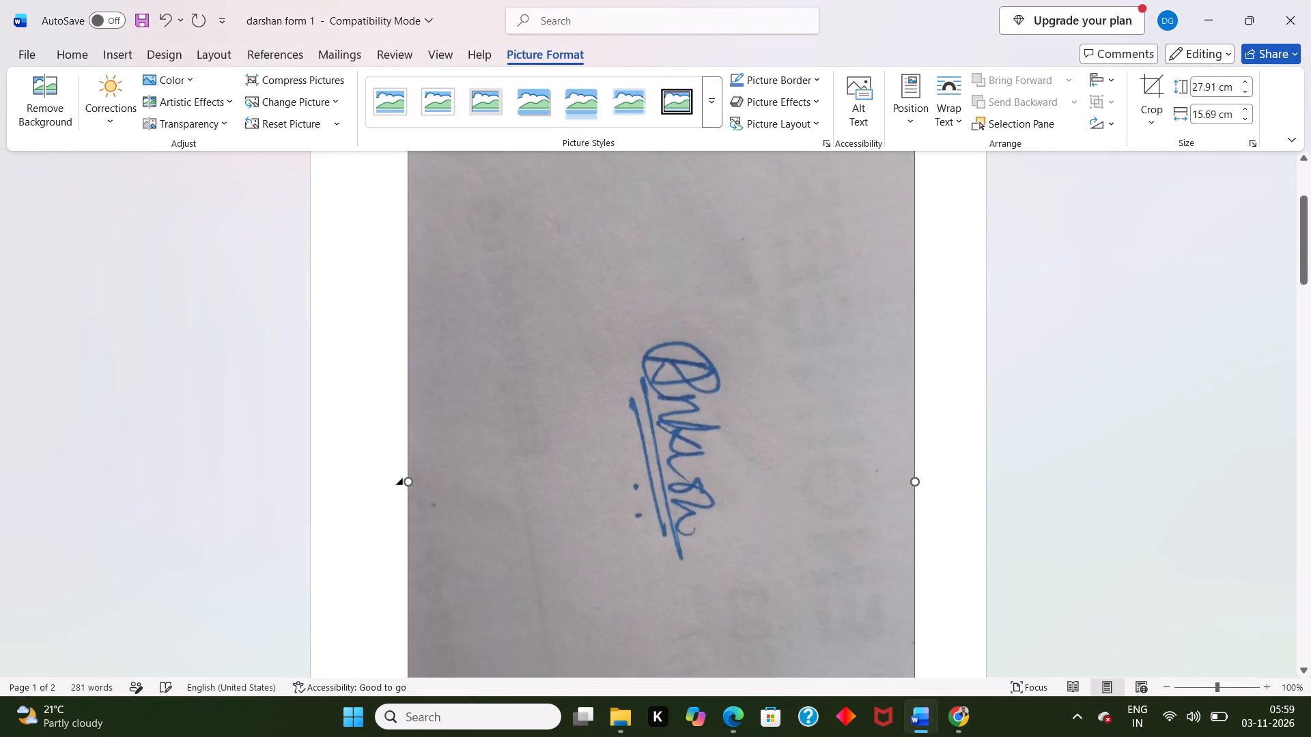
scroll(744, 484, down, 1)
scroll(744, 484, up, 1)
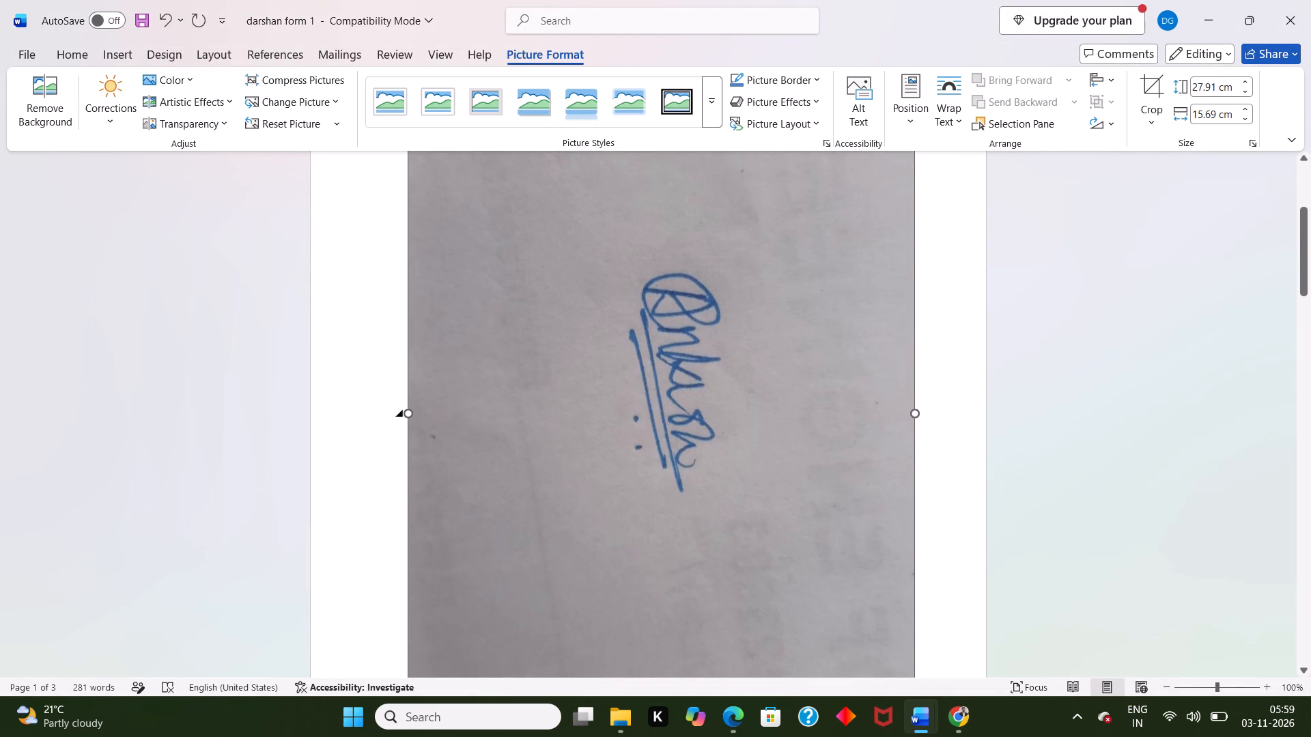
scroll(744, 484, up, 5)
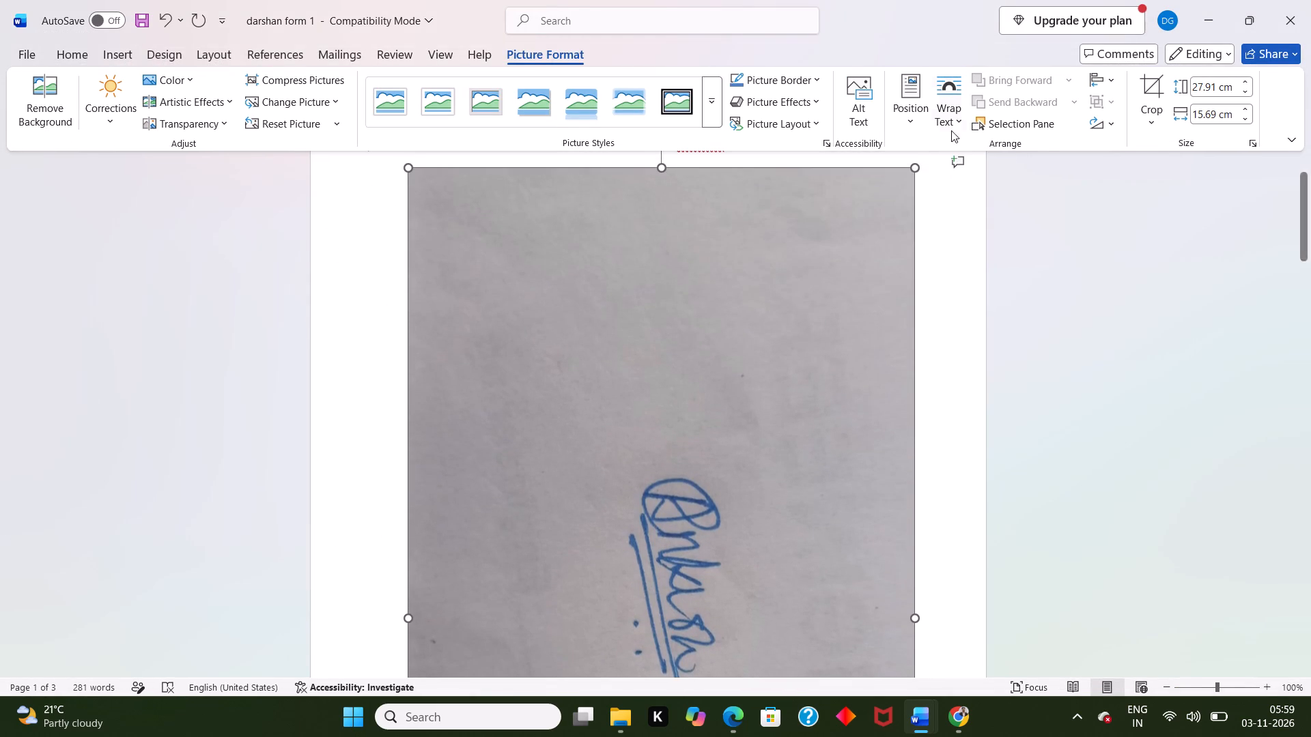
double_click(936, 182)
click(1156, 89)
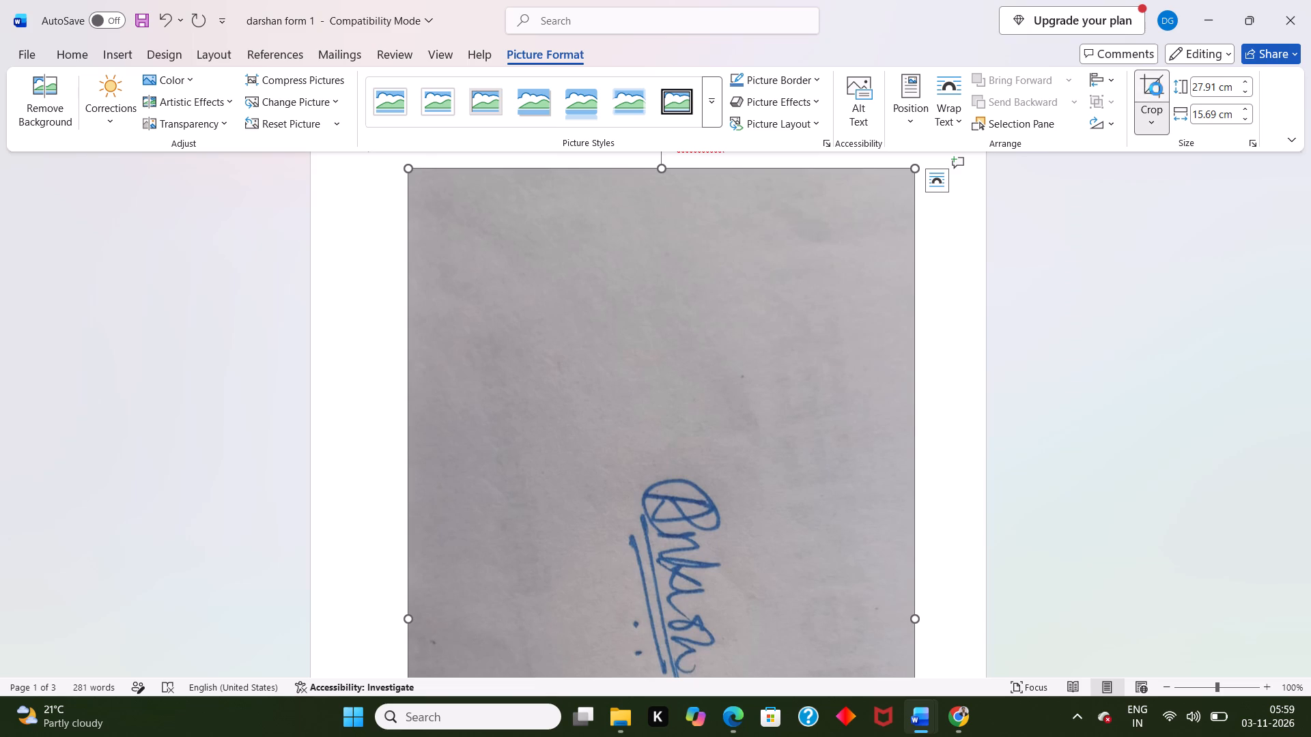
drag(911, 169, 889, 407)
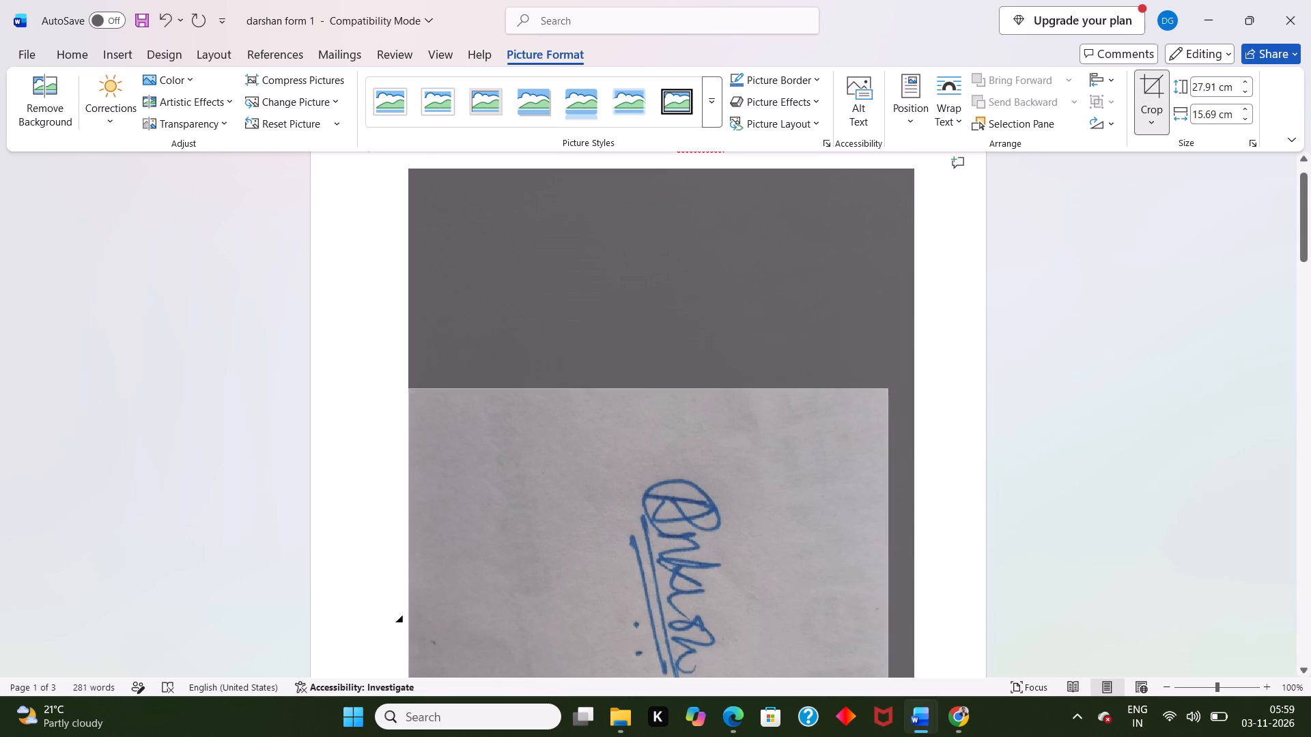
Crop the signature picture above the FORM 1 heading closely around the signature, about 8.19 cm by 6.39 cm.
drag(889, 407, 891, 452)
scroll(887, 450, down, 7)
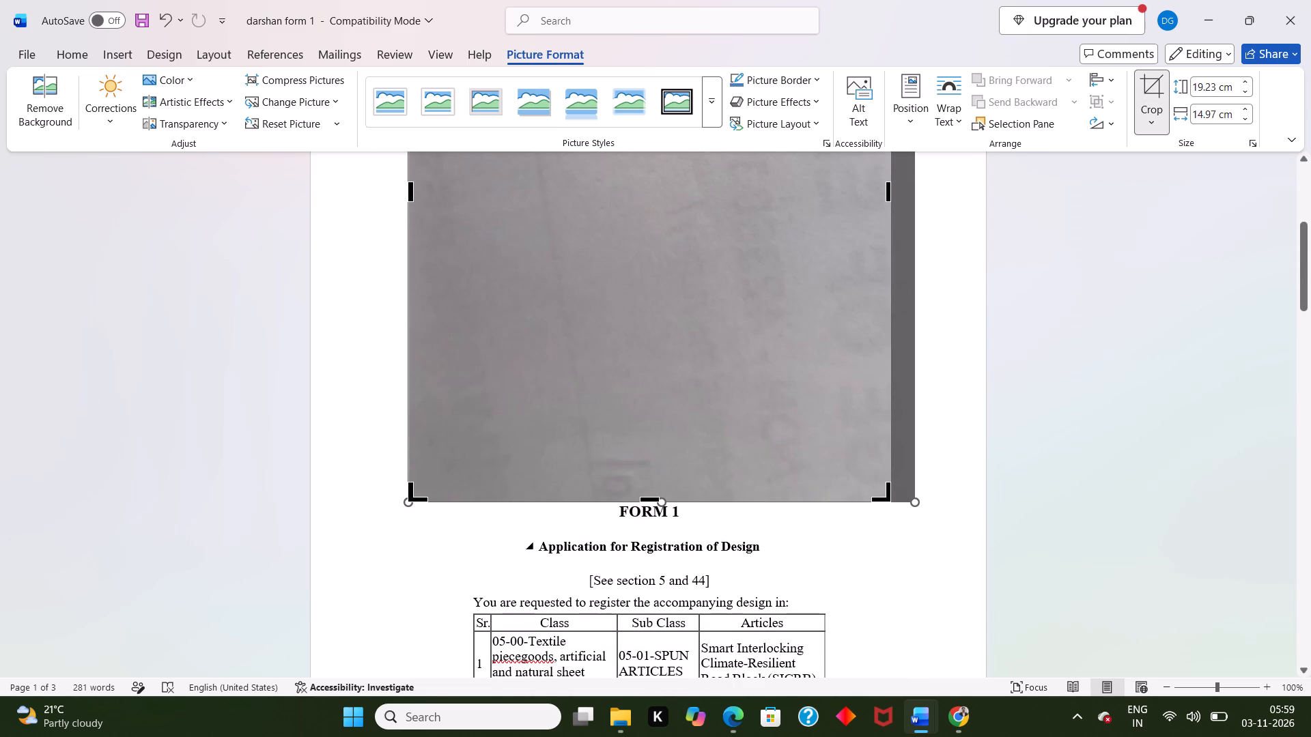
drag(411, 500, 464, 432)
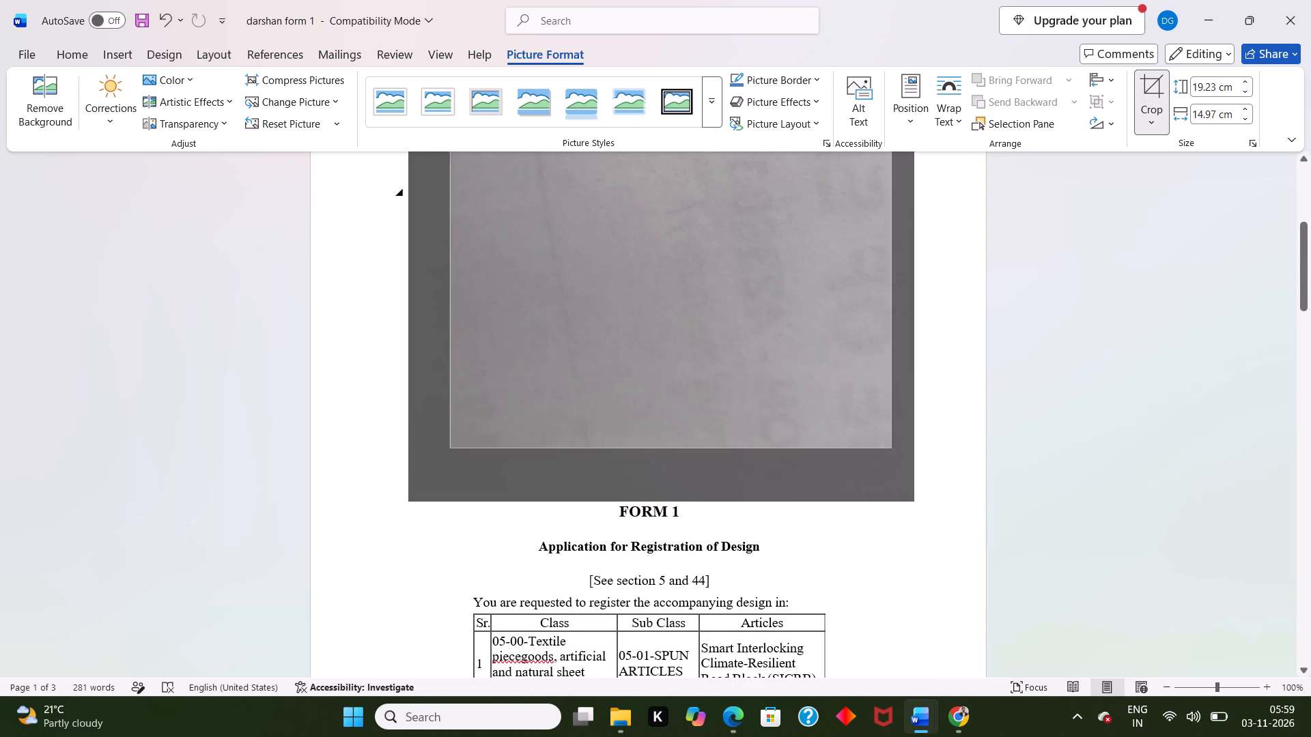
drag(464, 432, 580, 236)
scroll(604, 263, up, 7)
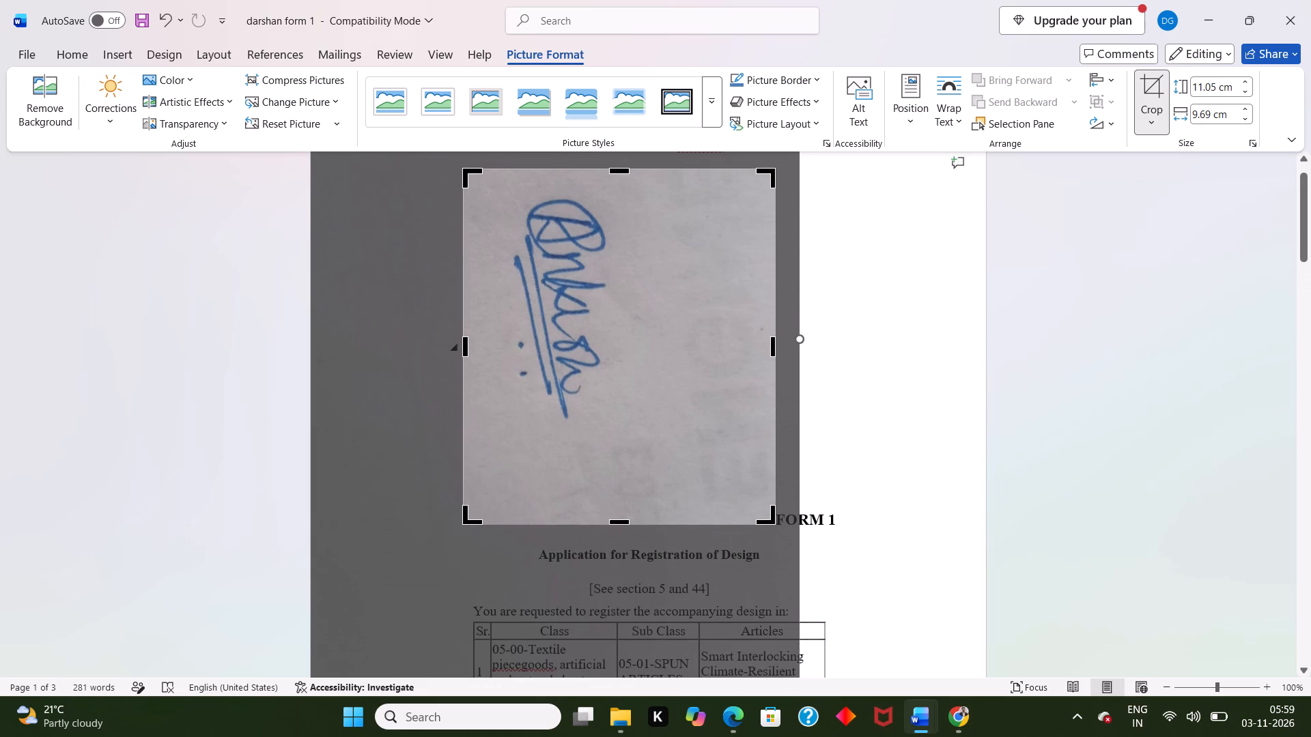
drag(774, 521, 670, 433)
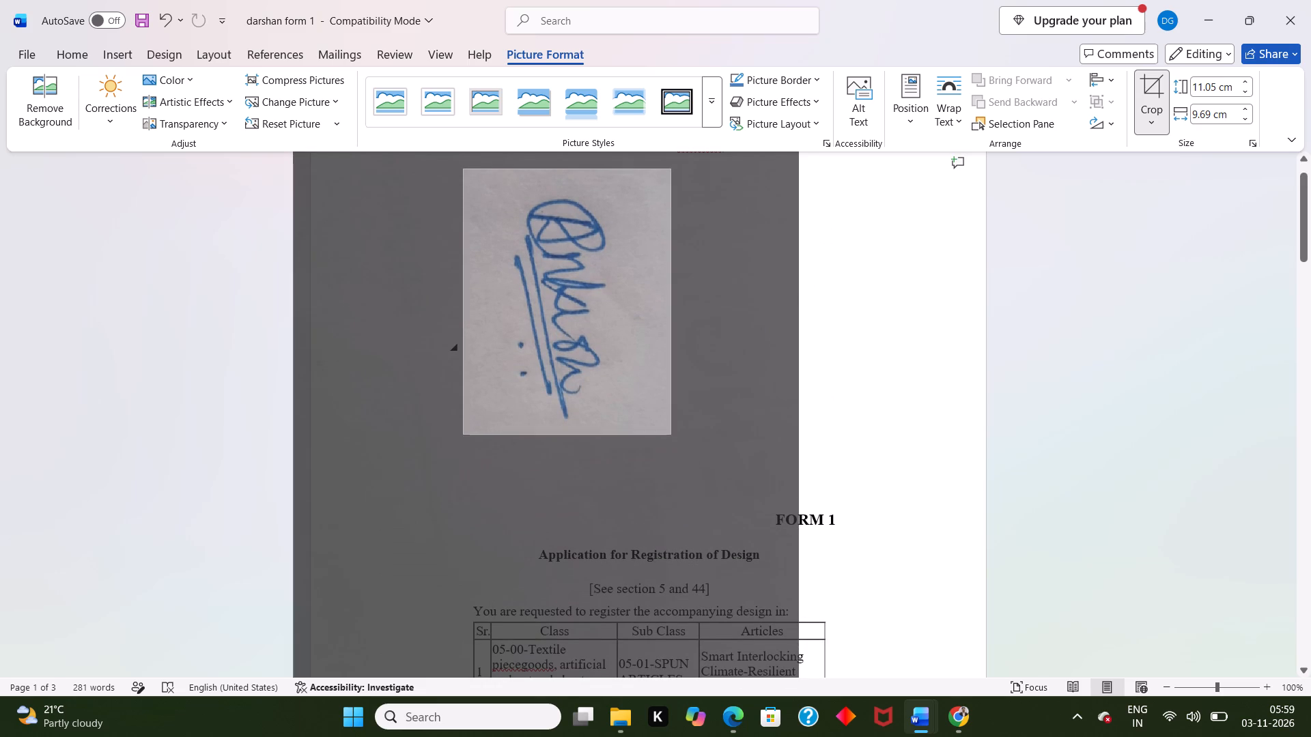
drag(670, 433, 668, 432)
click(929, 384)
click(632, 332)
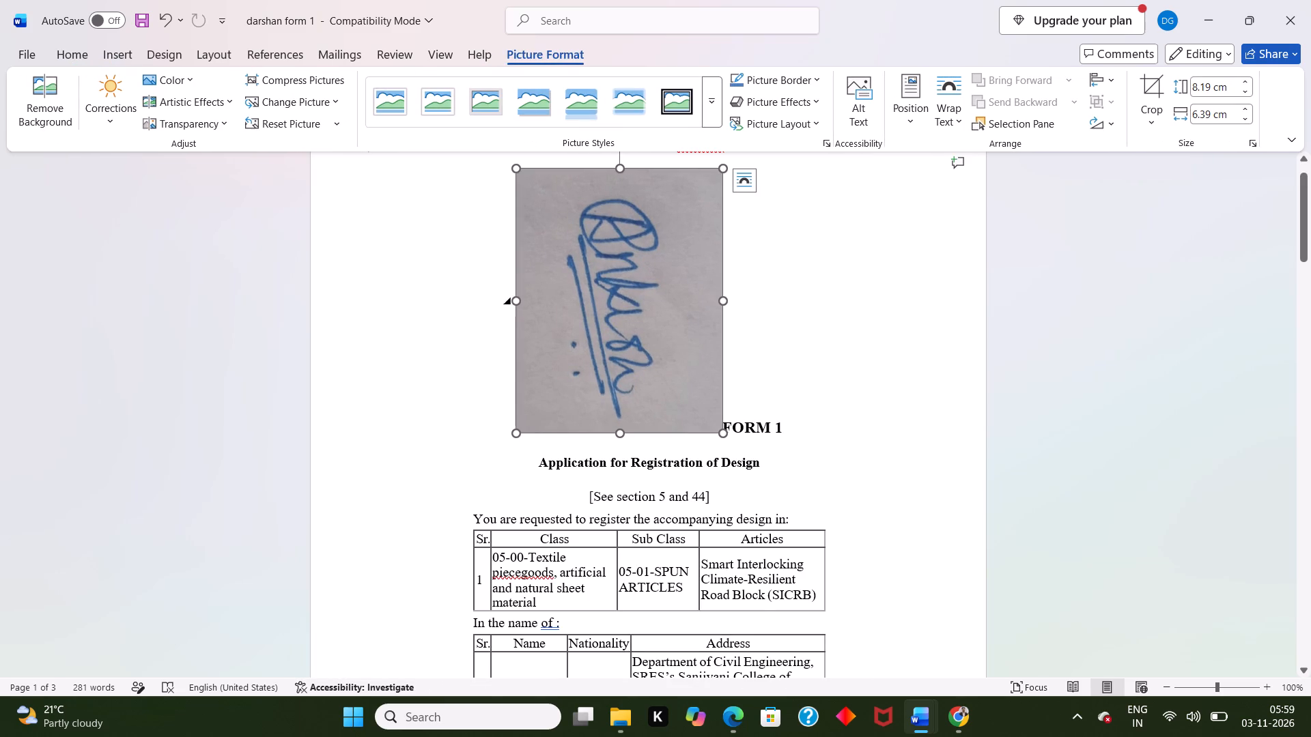
Rotate the cropped signature picture 90° counterclockwise so it reads horizontally, and set its text wrapping to In Front of Text.
scroll(649, 190, up, 3)
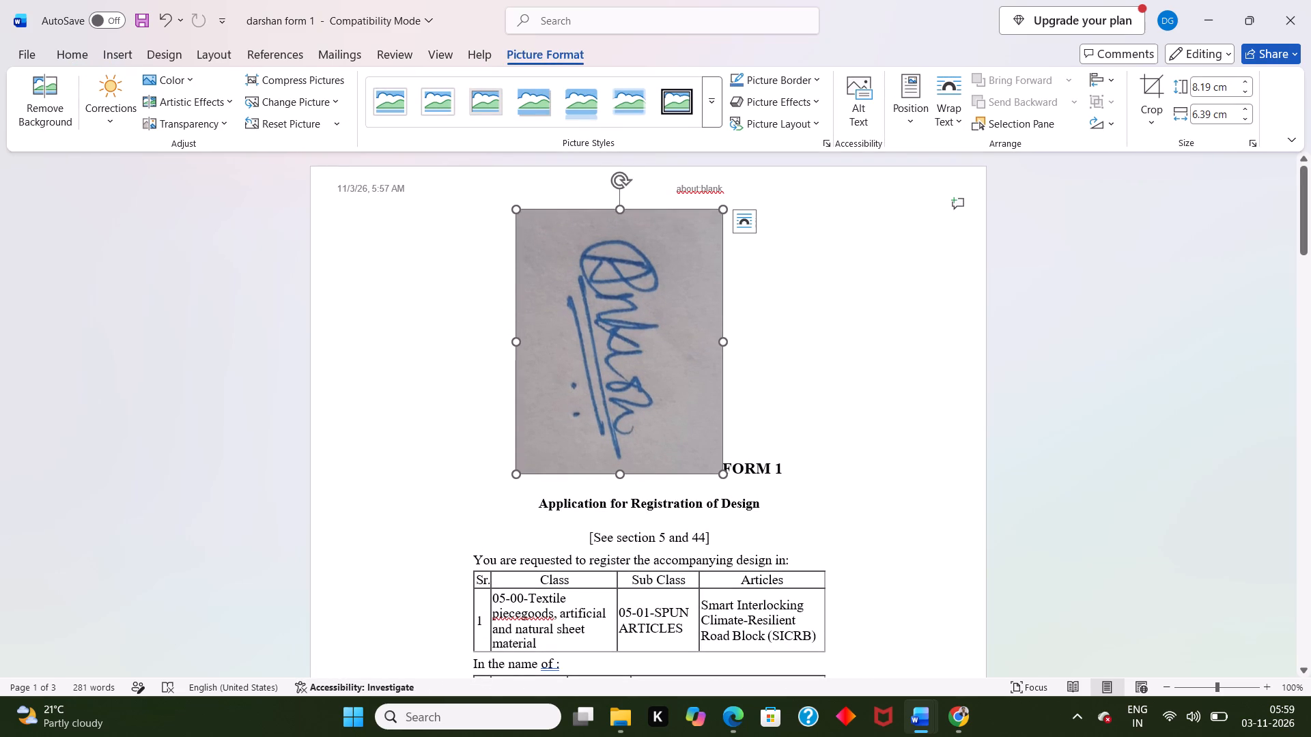
drag(617, 177, 530, 347)
click(775, 226)
click(897, 385)
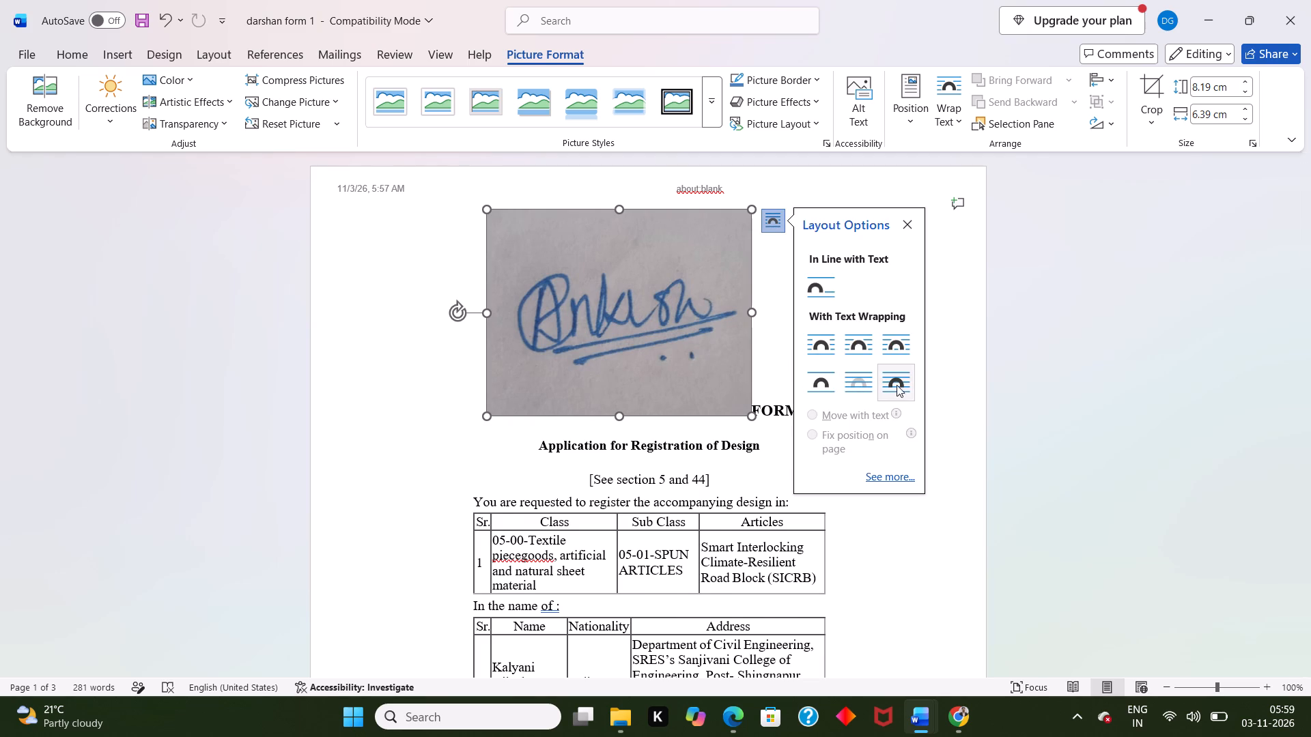
Move the signature picture down over the class and applicant tables and shrink it to about 7.24 cm by 5.65 cm.
drag(675, 326, 701, 434)
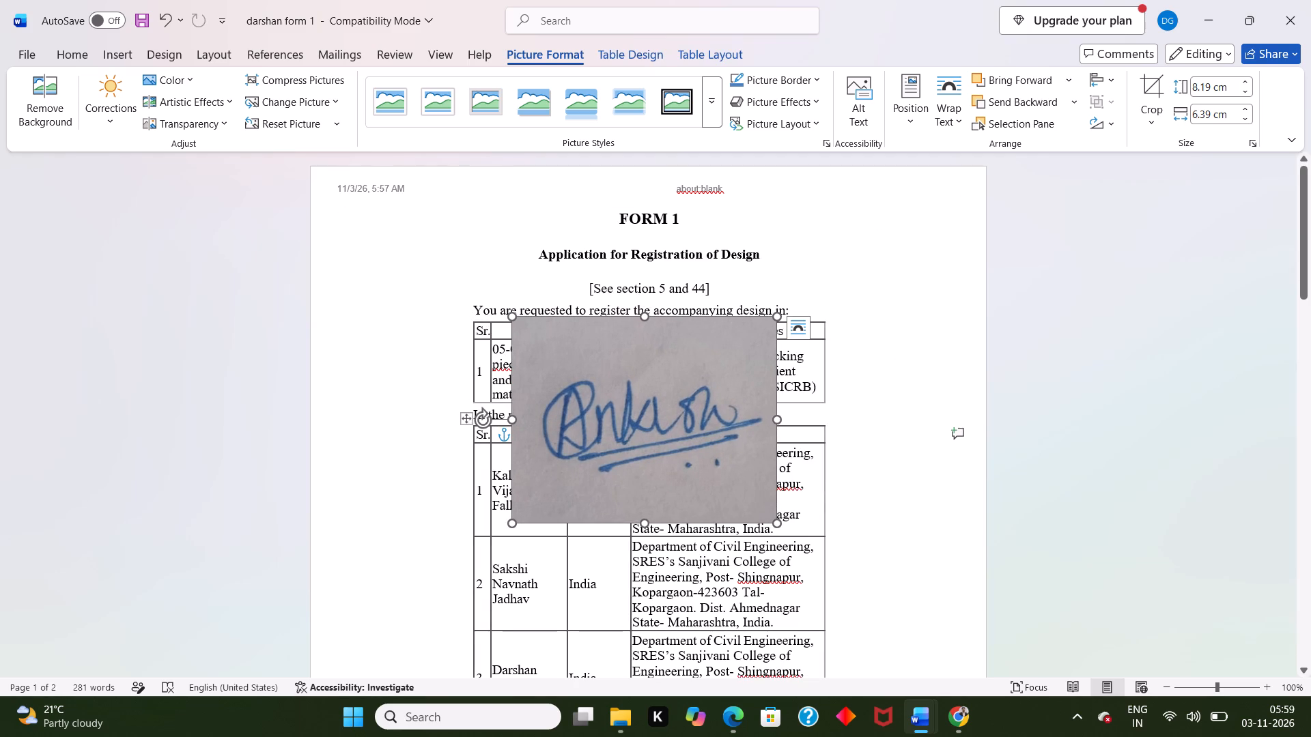
scroll(539, 536, down, 1)
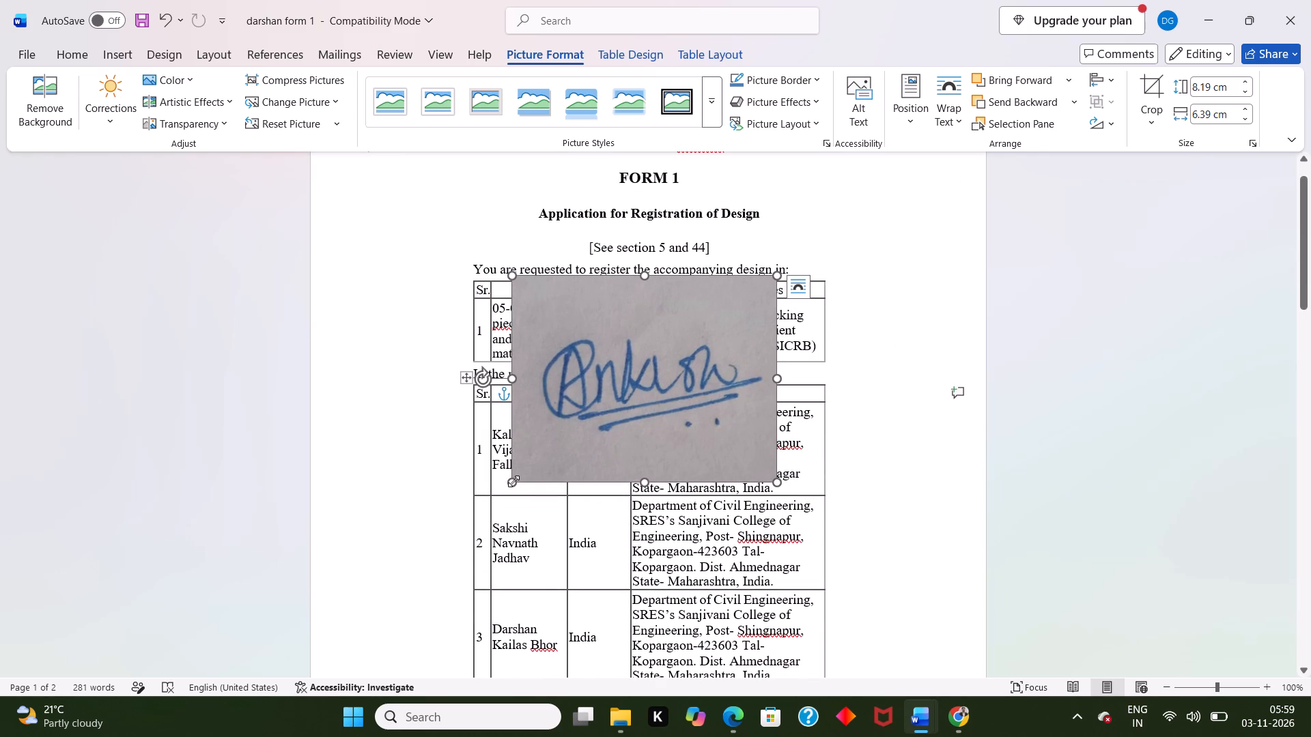
drag(513, 481, 563, 458)
Cut the signature picture out of the first page of the form.
right_click(713, 364)
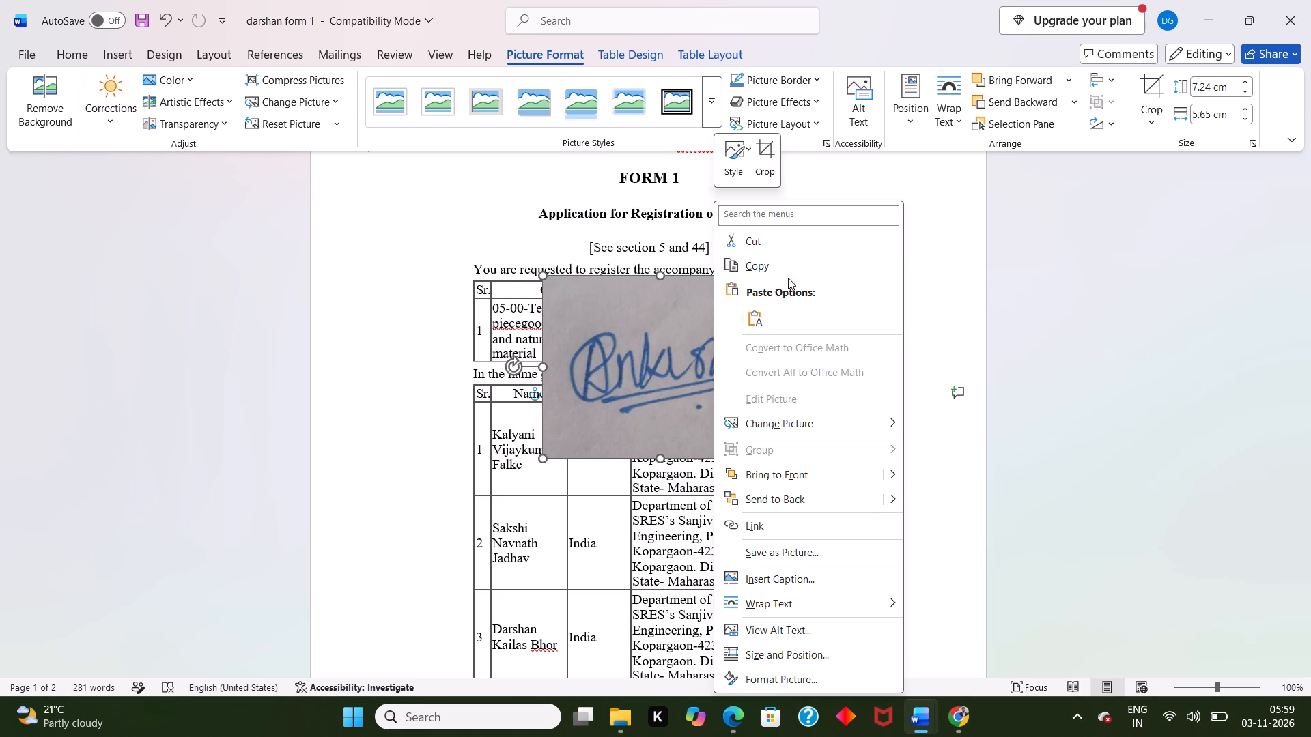
click(791, 241)
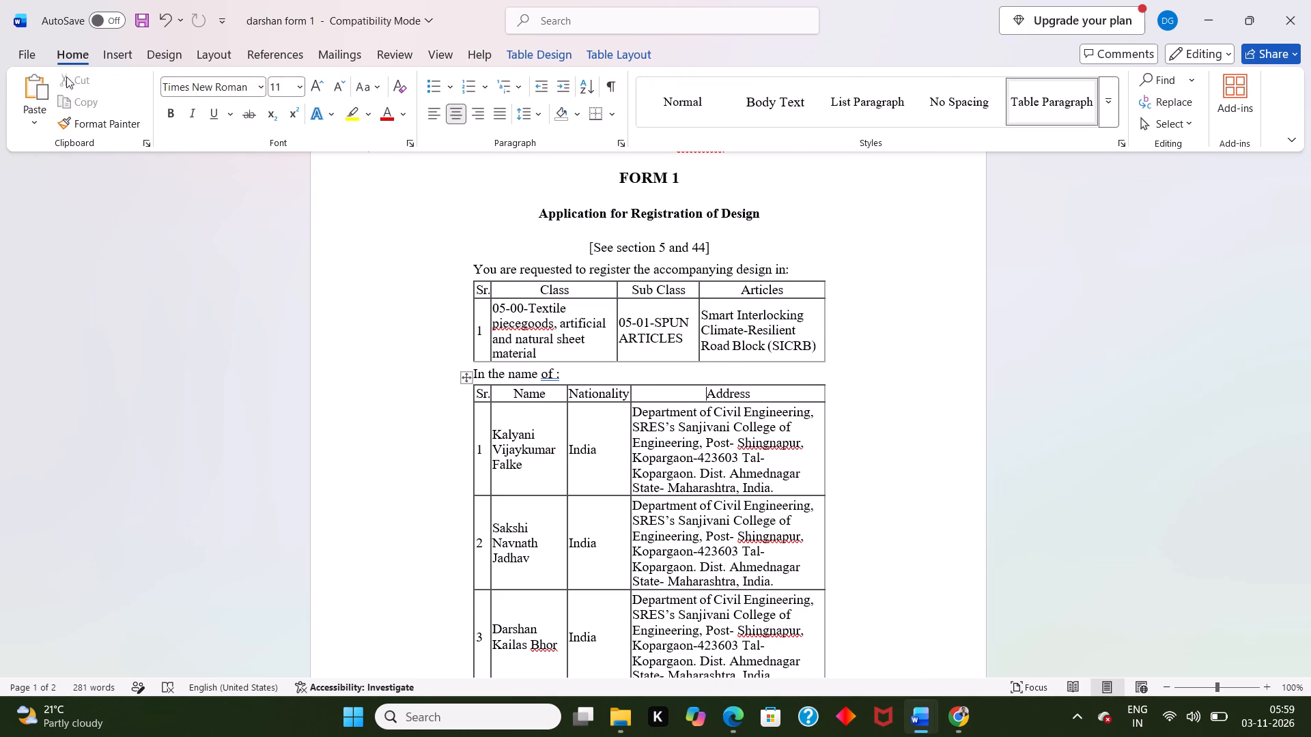
Open the picture file chooser to insert another picture into the form document.
double_click(141, 53)
double_click(122, 56)
click(180, 110)
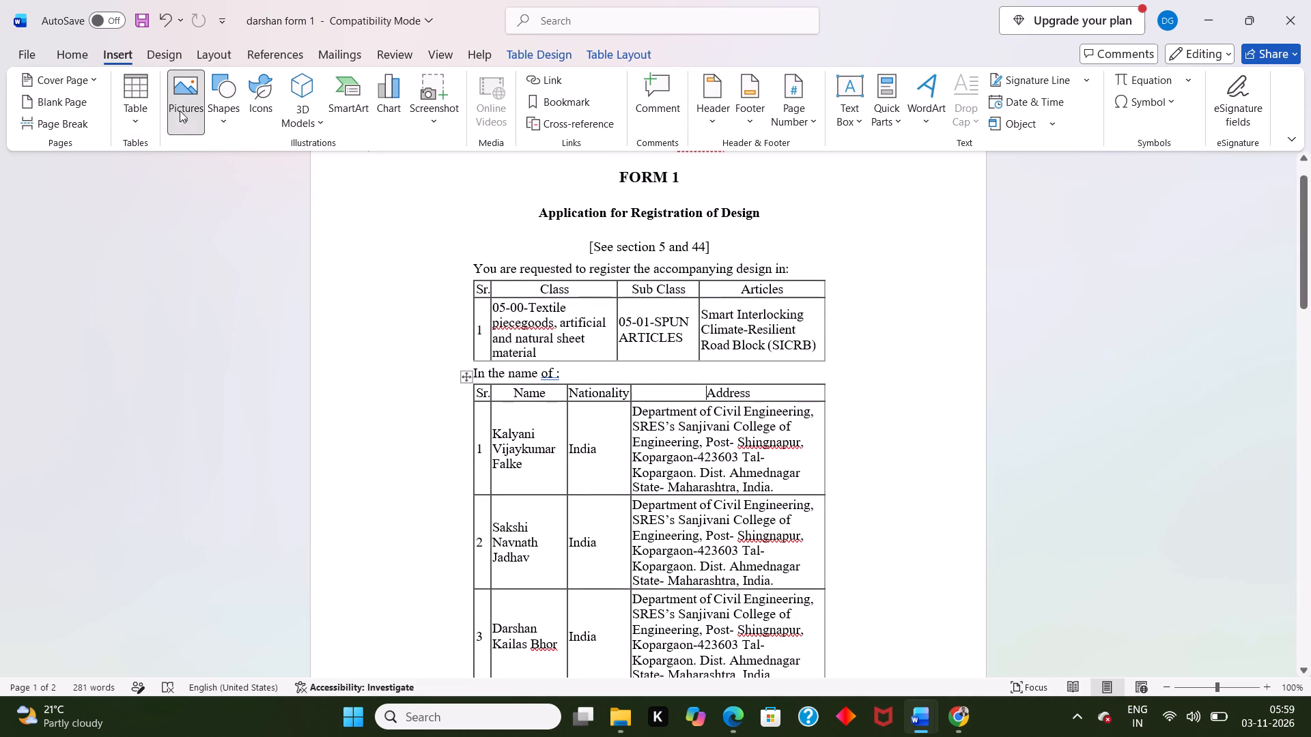
click(204, 182)
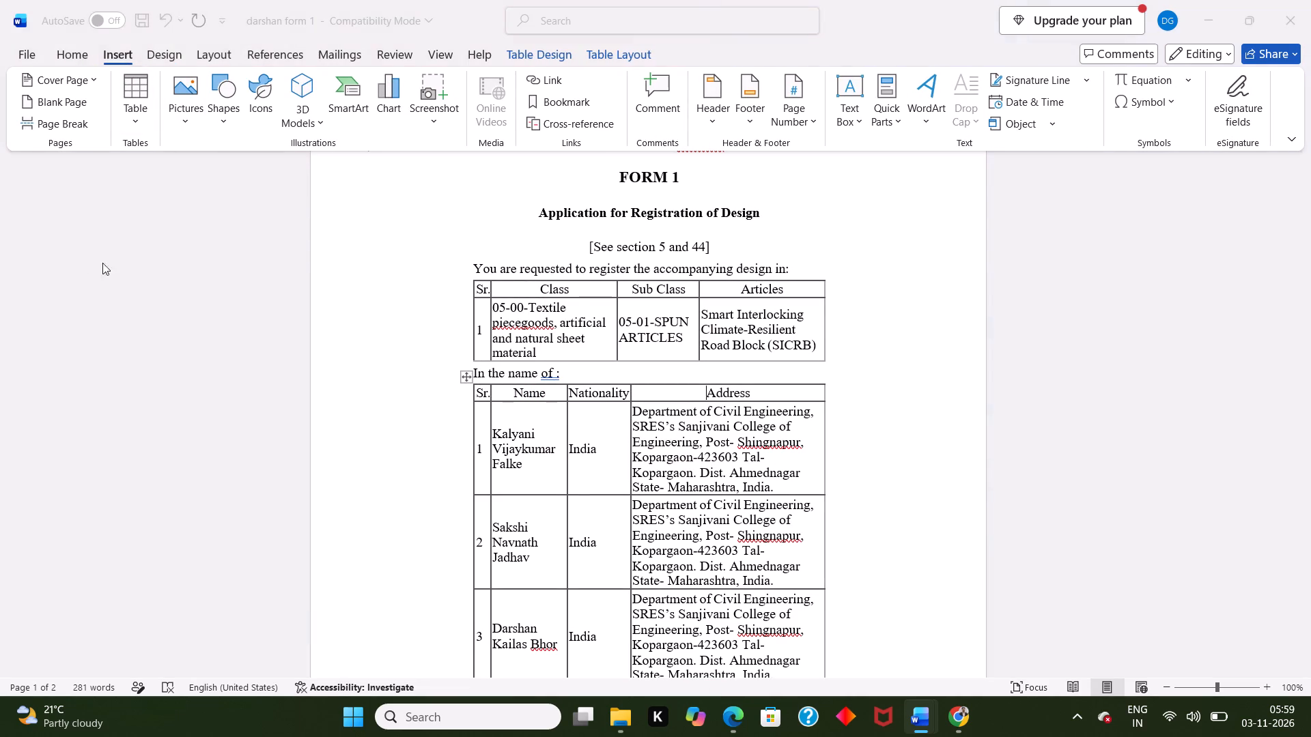
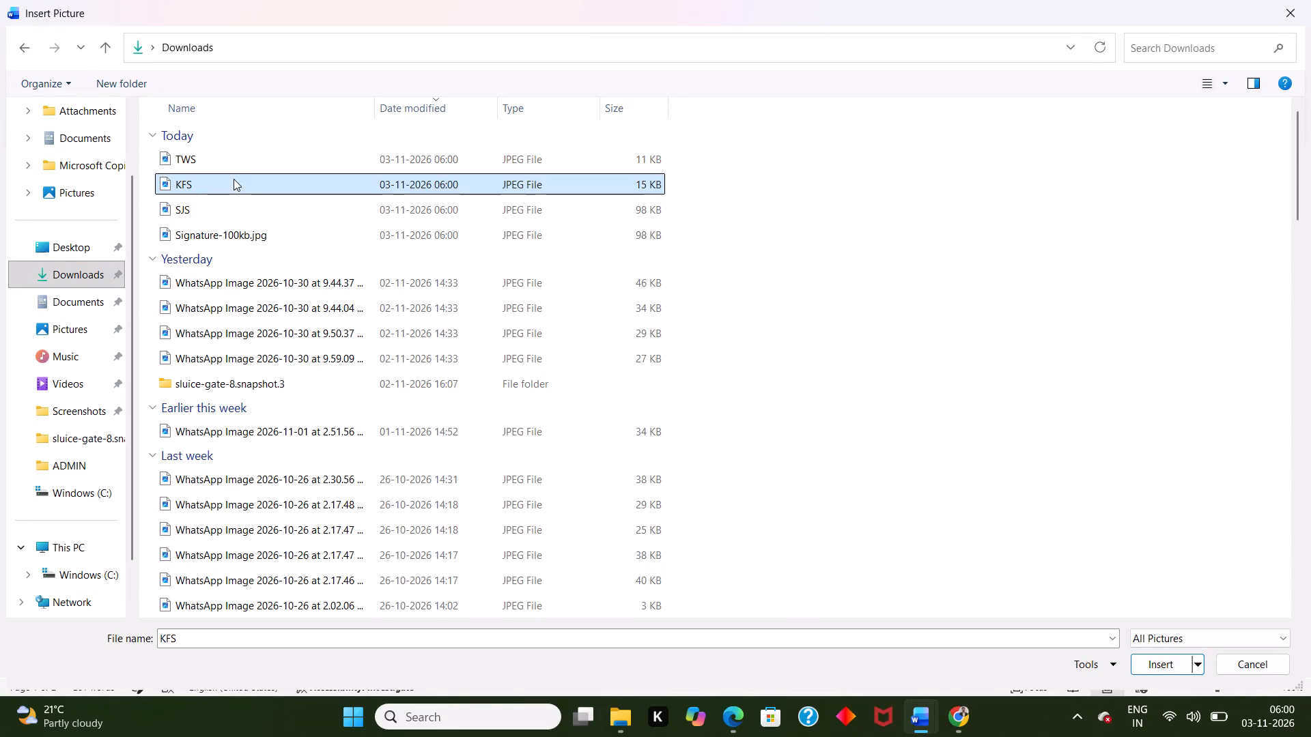
Insert the four signature pictures TWS, KFS, SJS and Signature-100kb.jpg from Downloads into the form document.
click(239, 169)
click(246, 155)
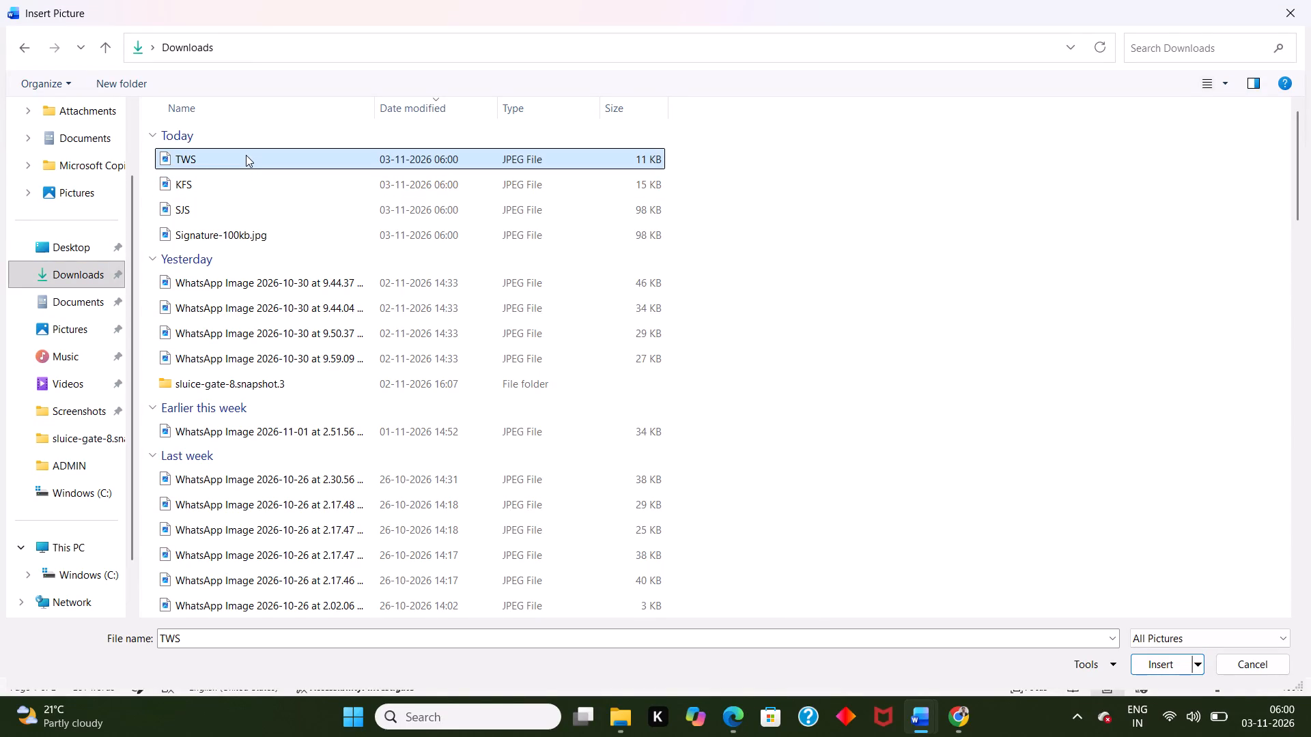
shift+click(243, 210)
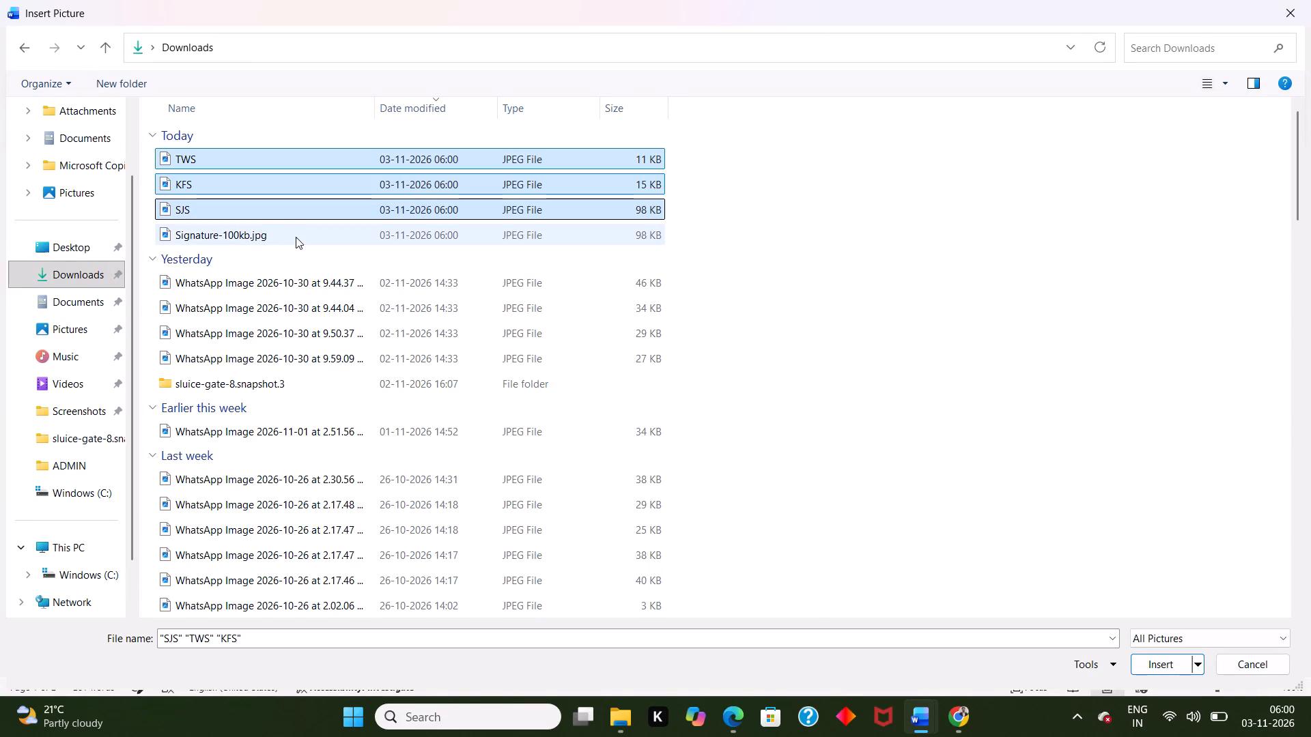
click(381, 237)
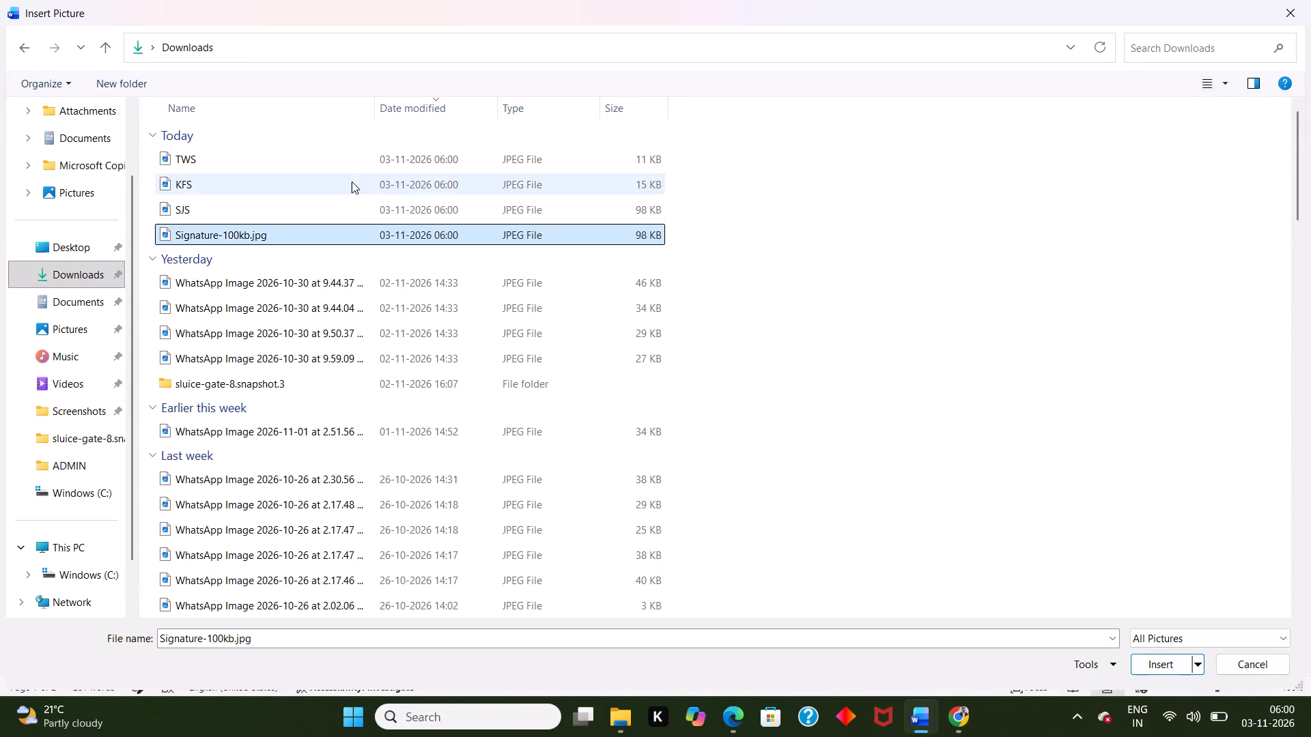
shift+click(344, 167)
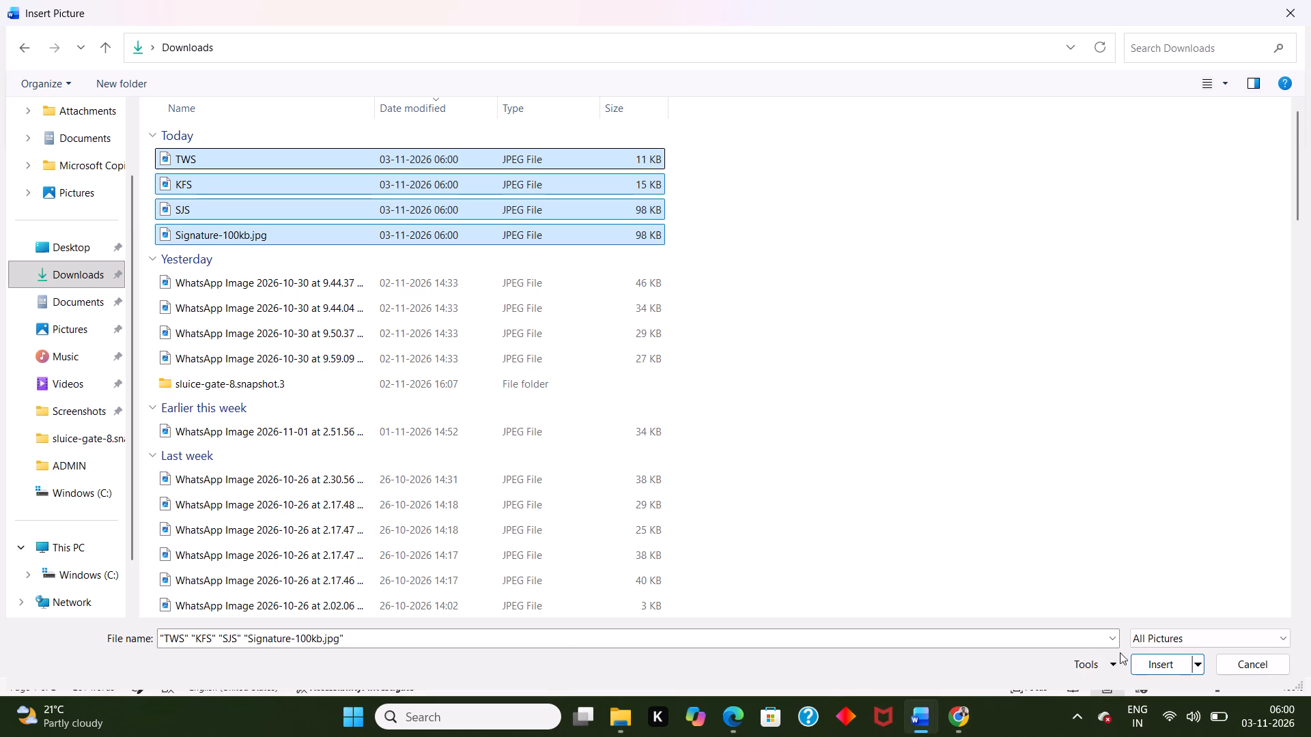
click(1131, 661)
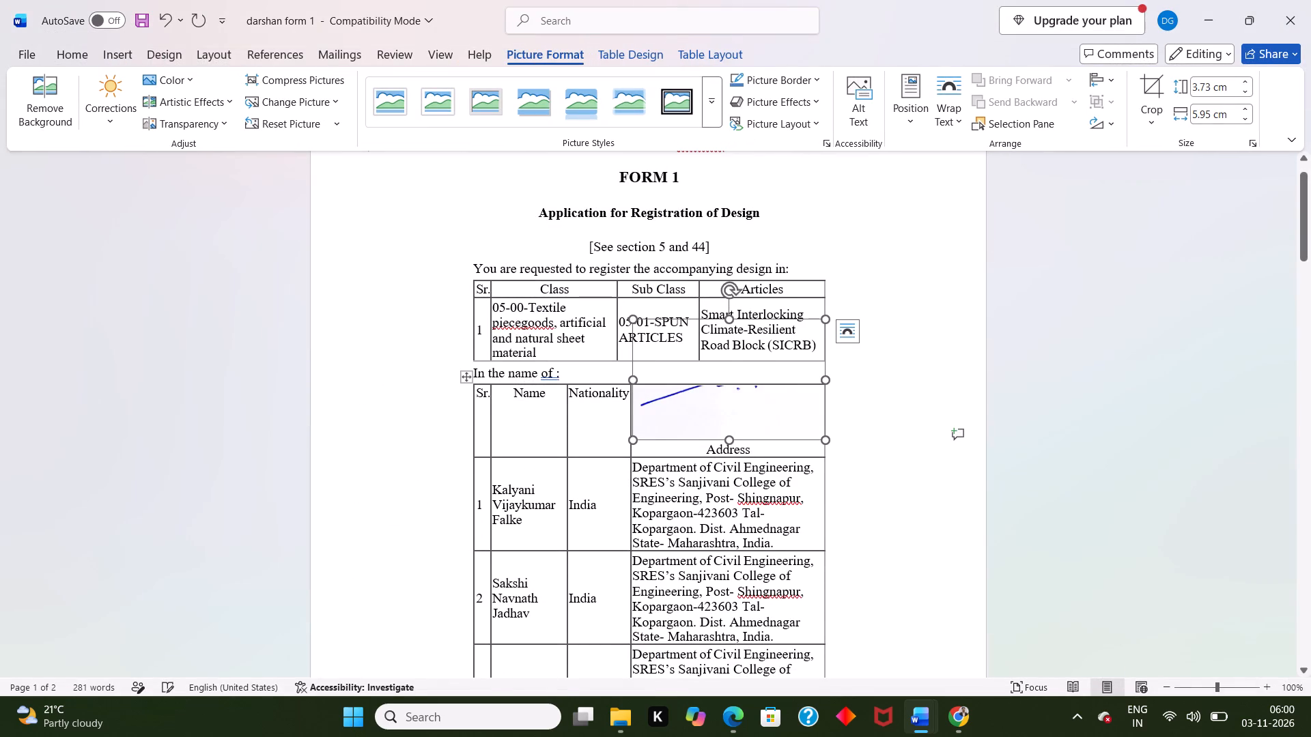
scroll(739, 459, up, 4)
drag(738, 463, 806, 540)
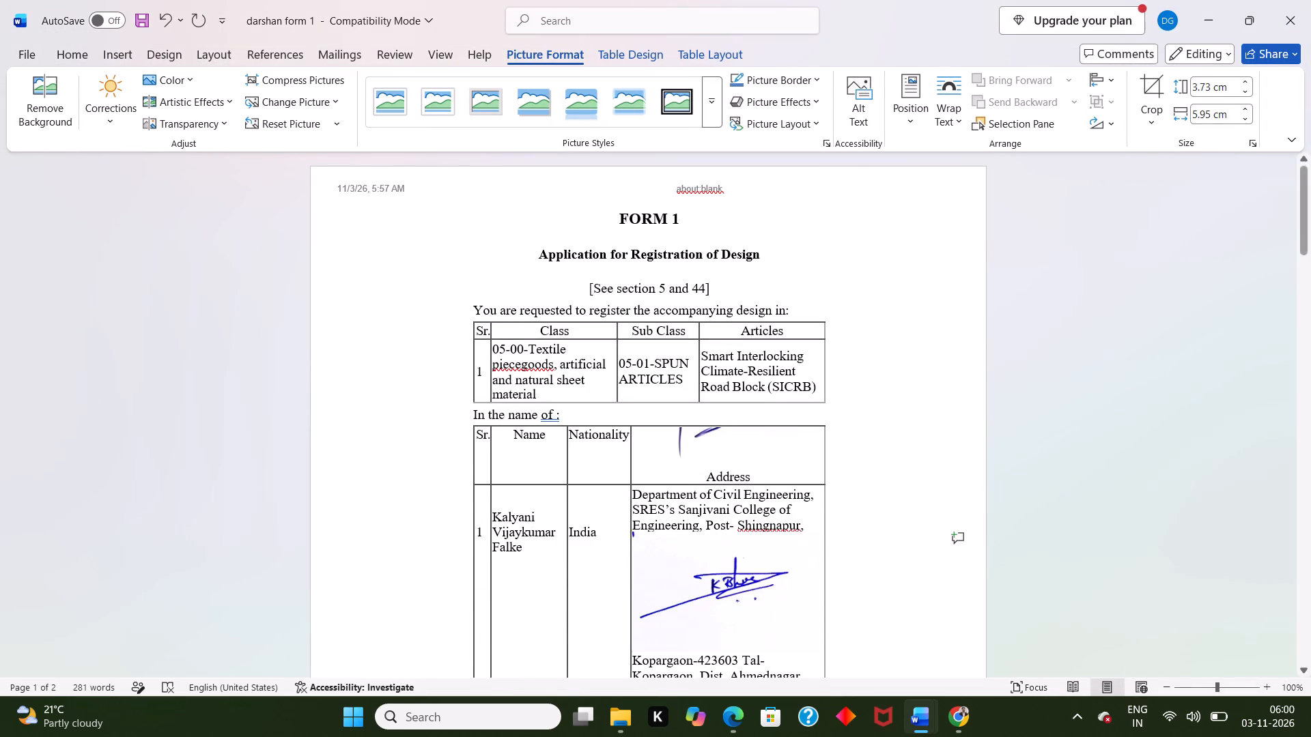
click(843, 541)
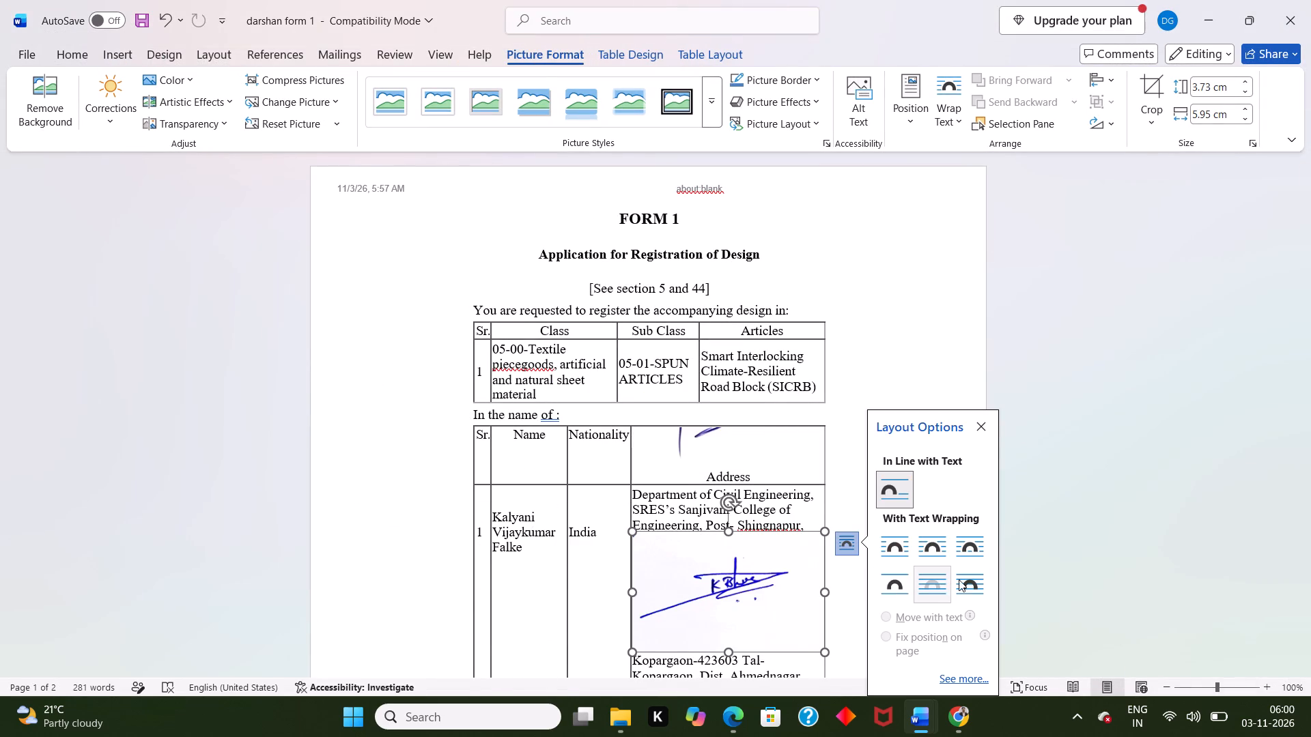
click(965, 579)
drag(746, 598, 857, 555)
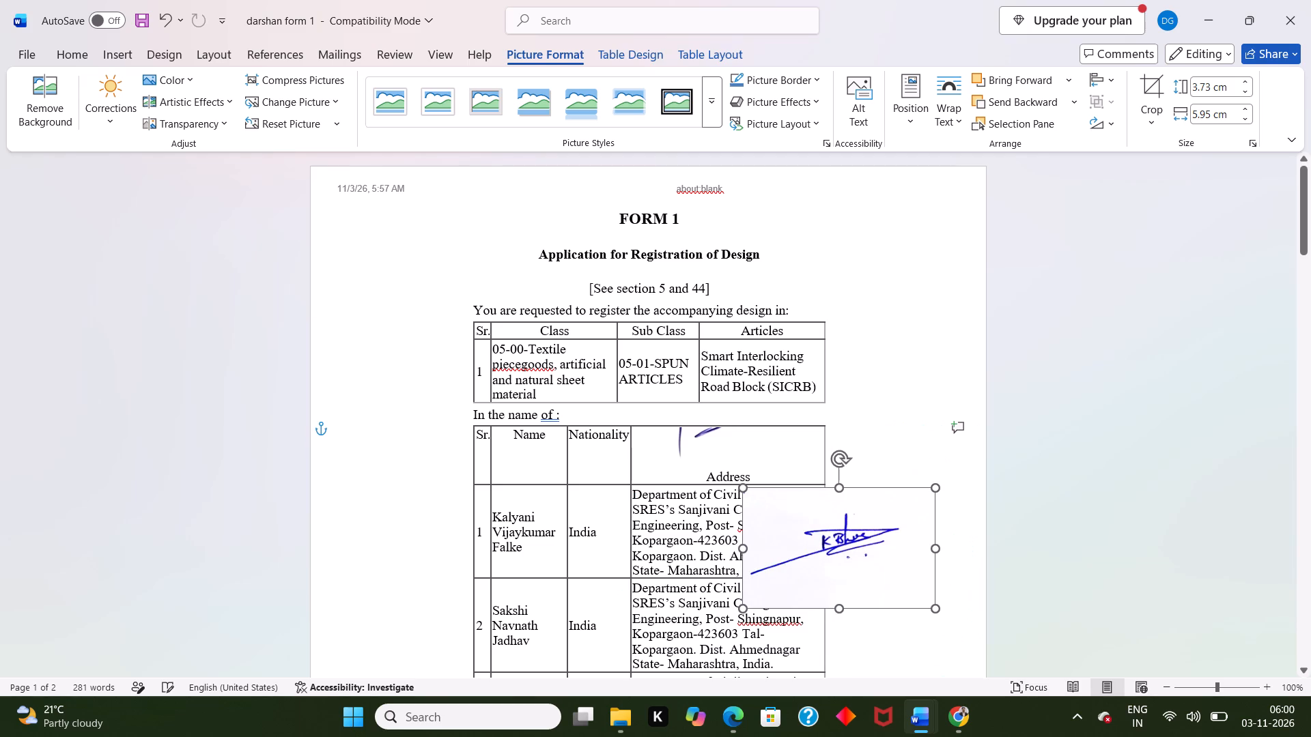
drag(936, 607, 838, 508)
drag(802, 517, 916, 637)
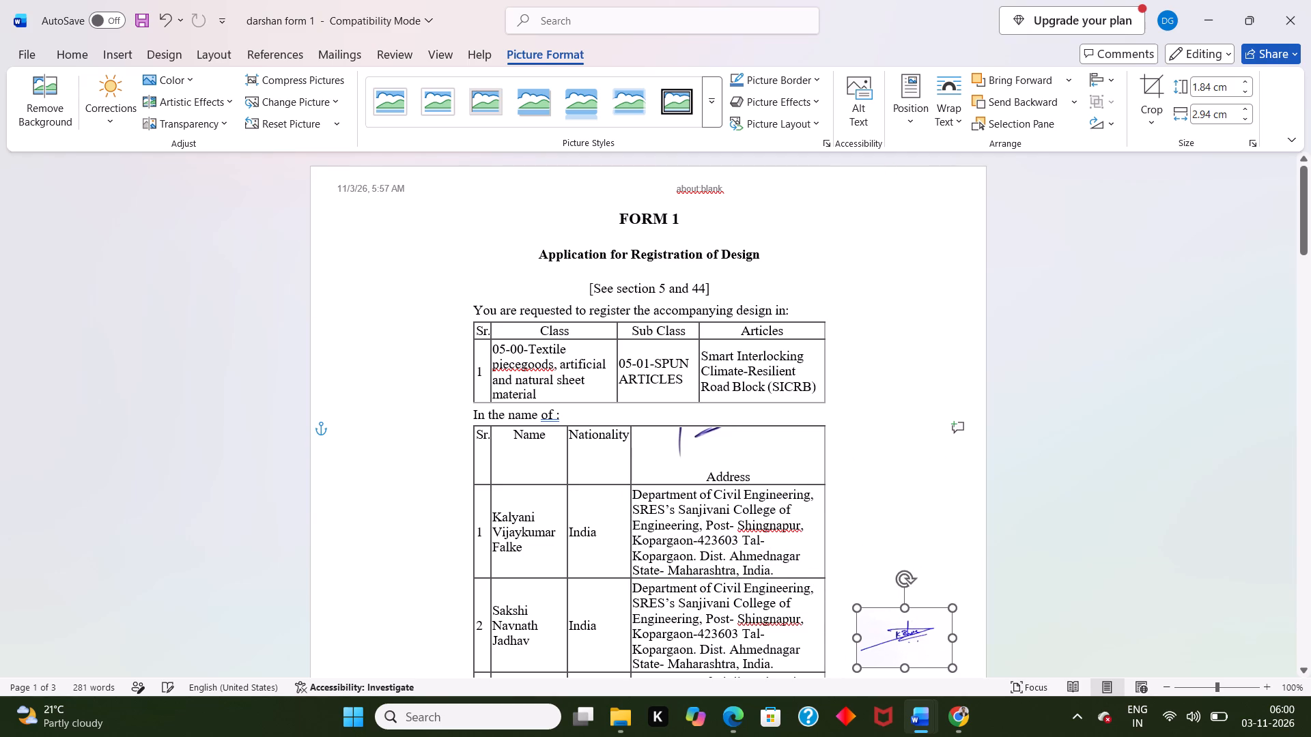
click(712, 435)
drag(711, 435, 870, 519)
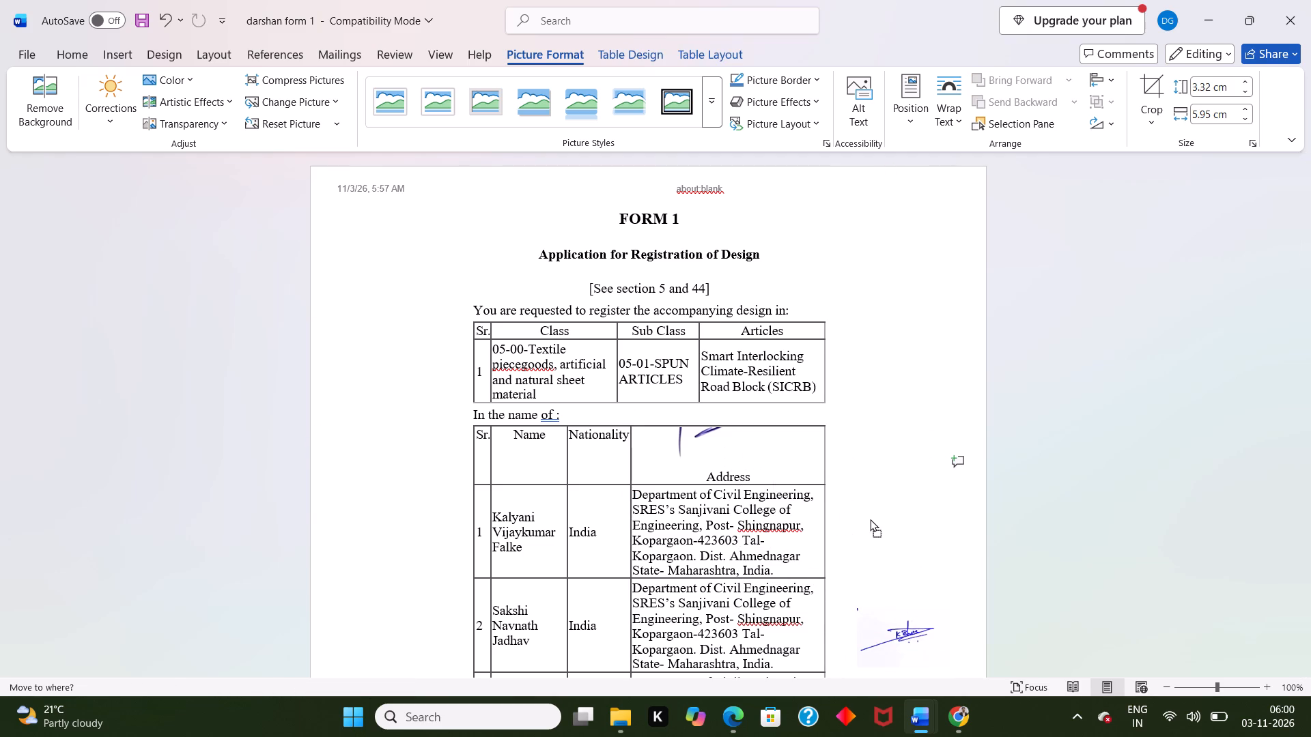
drag(870, 519, 874, 520)
click(874, 520)
click(692, 427)
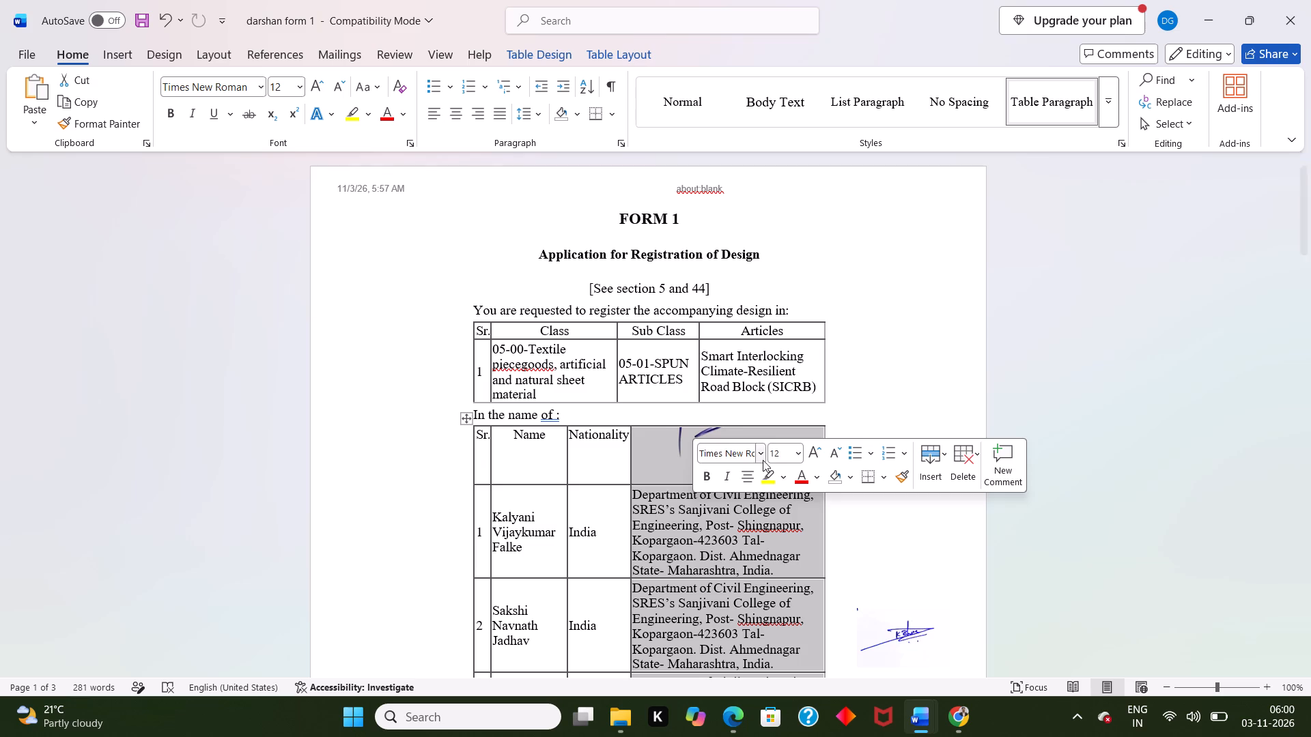
click(897, 521)
click(695, 433)
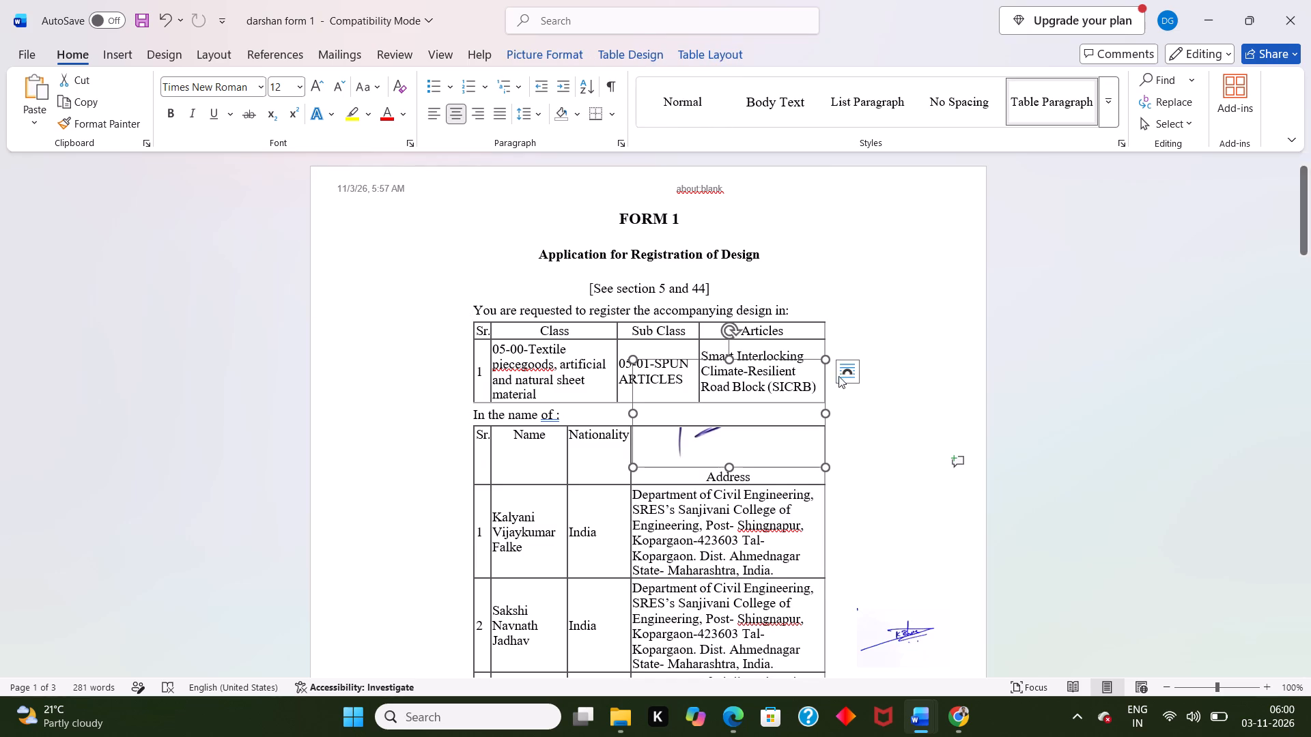
click(845, 373)
click(964, 520)
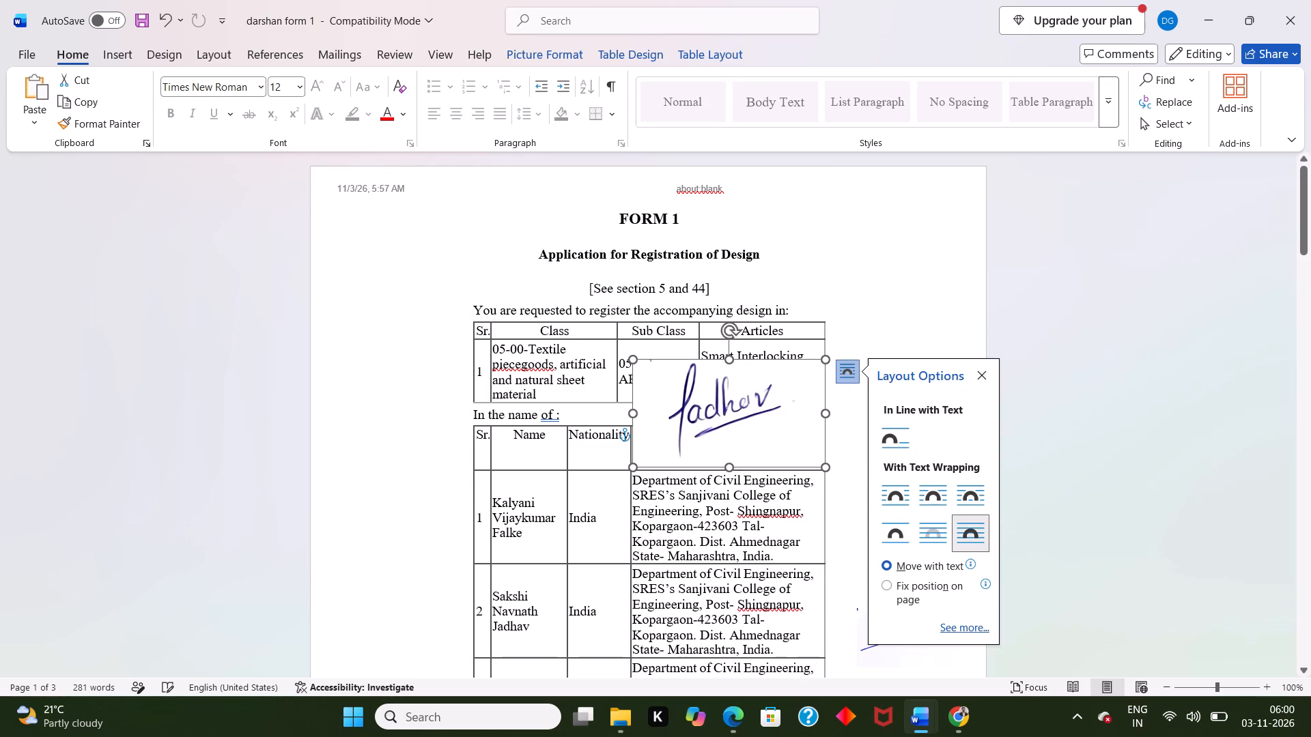
drag(729, 405, 877, 500)
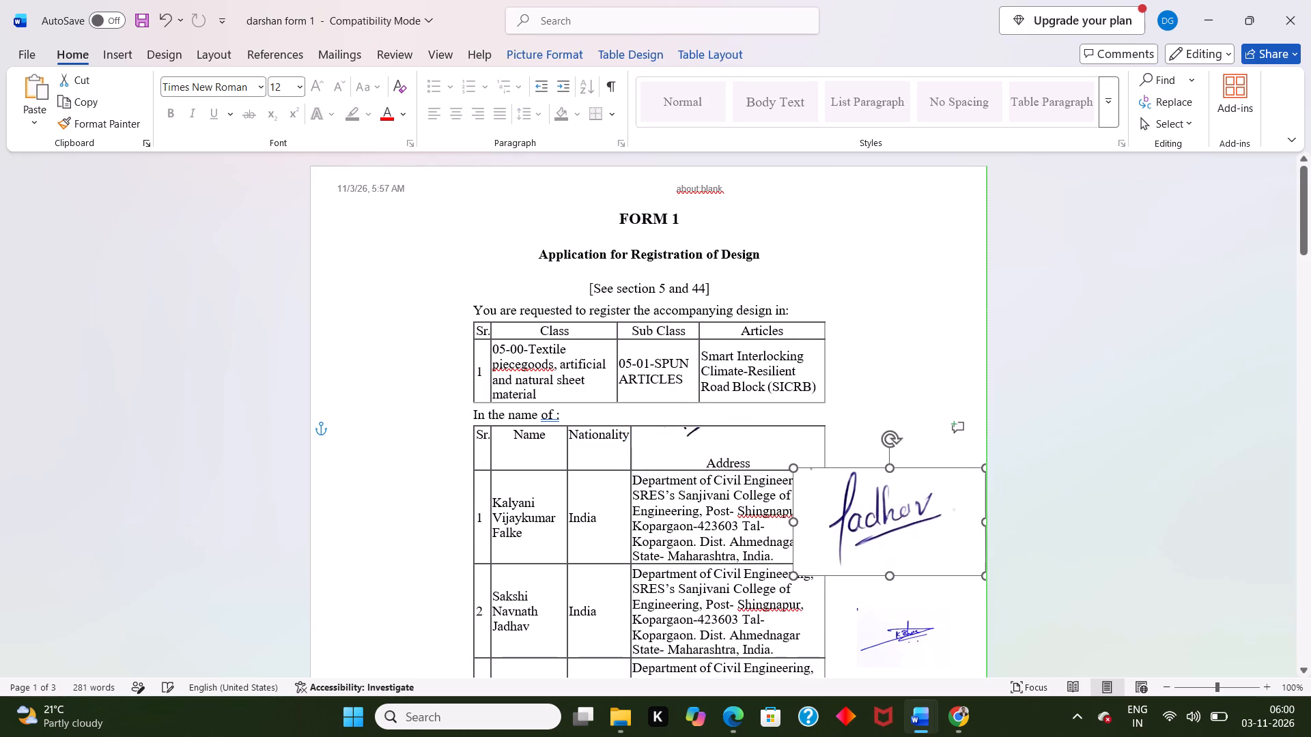
drag(877, 500, 875, 496)
drag(793, 558, 870, 495)
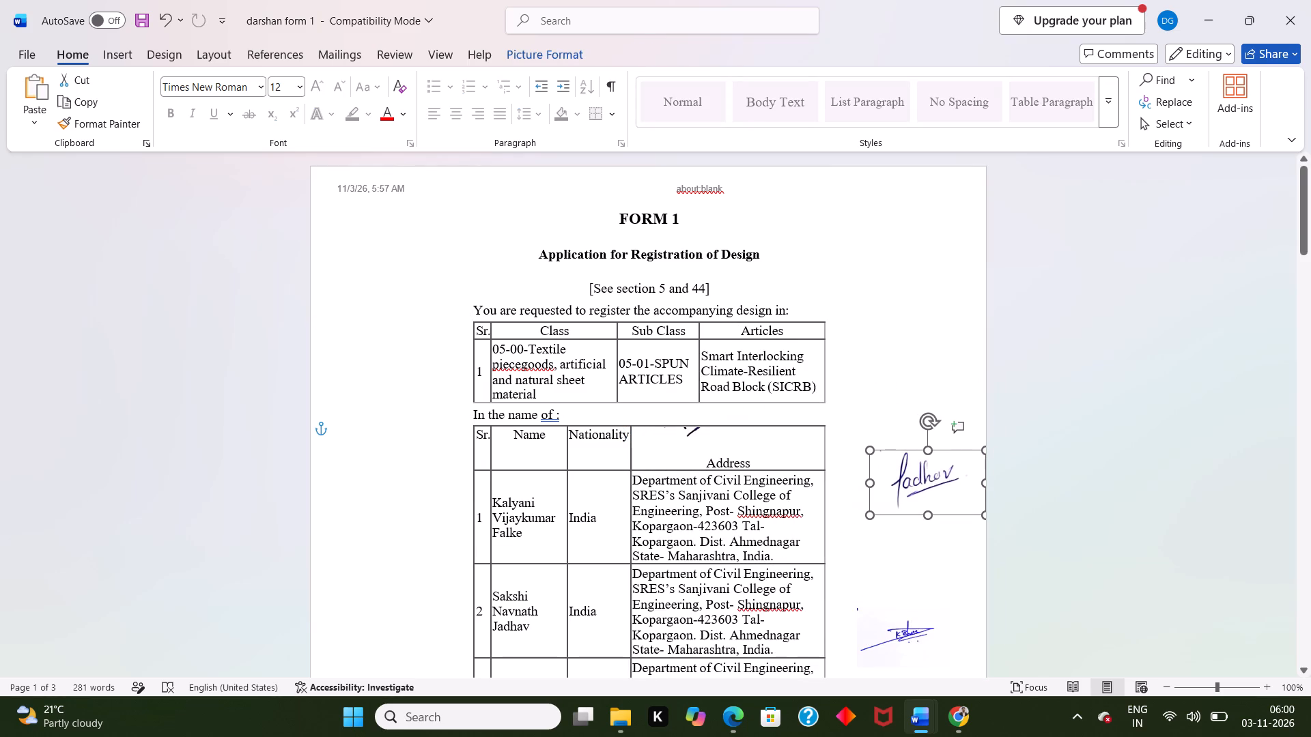
drag(899, 476, 883, 545)
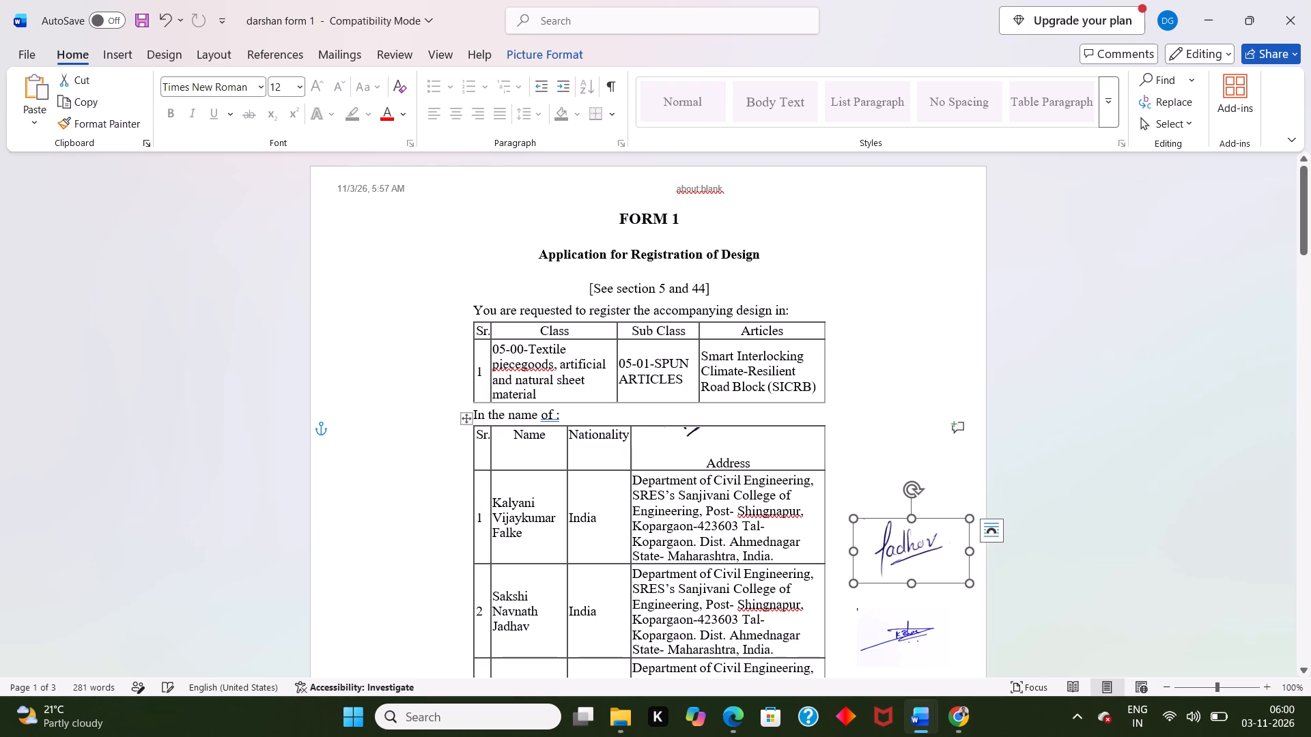
Set the Falke signature In Front of Text, shrink it to about 2.32 by 4.07 cm, and place it above the Jadhav signature.
click(695, 432)
click(841, 349)
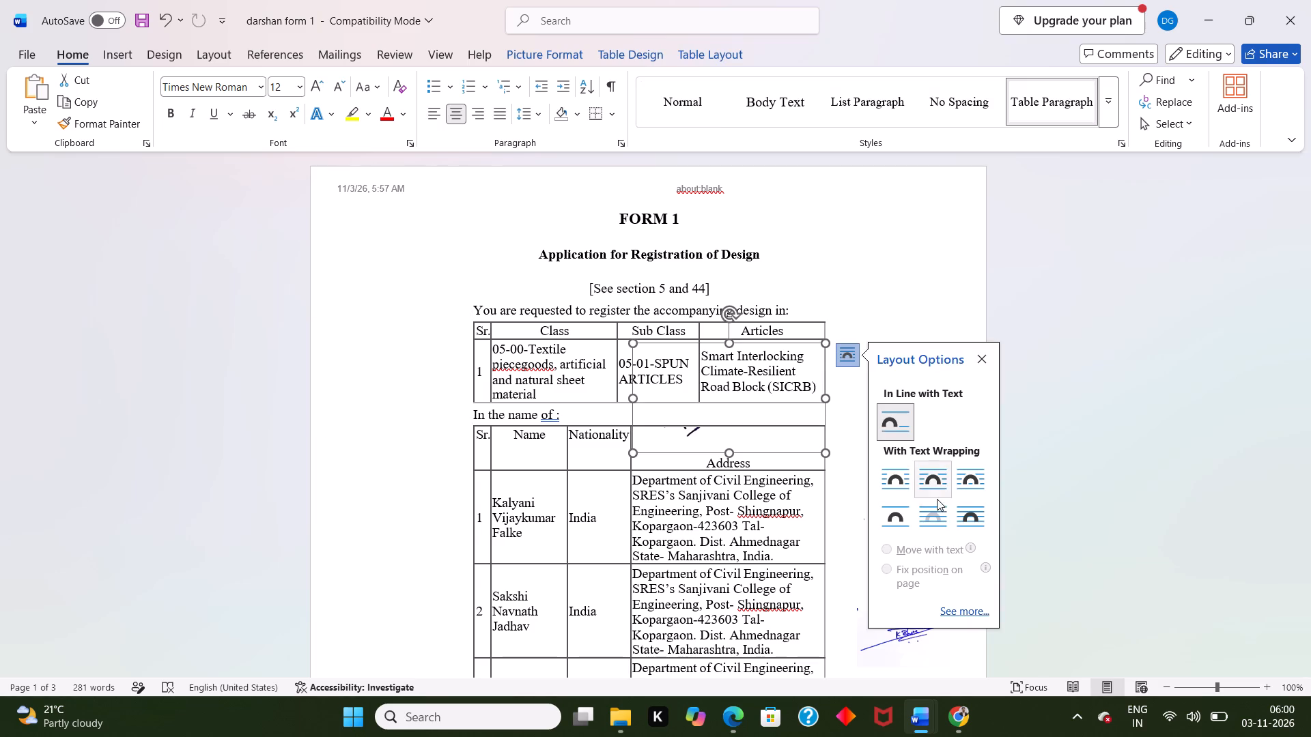
click(962, 515)
drag(703, 392, 880, 452)
click(880, 452)
drag(806, 509, 869, 468)
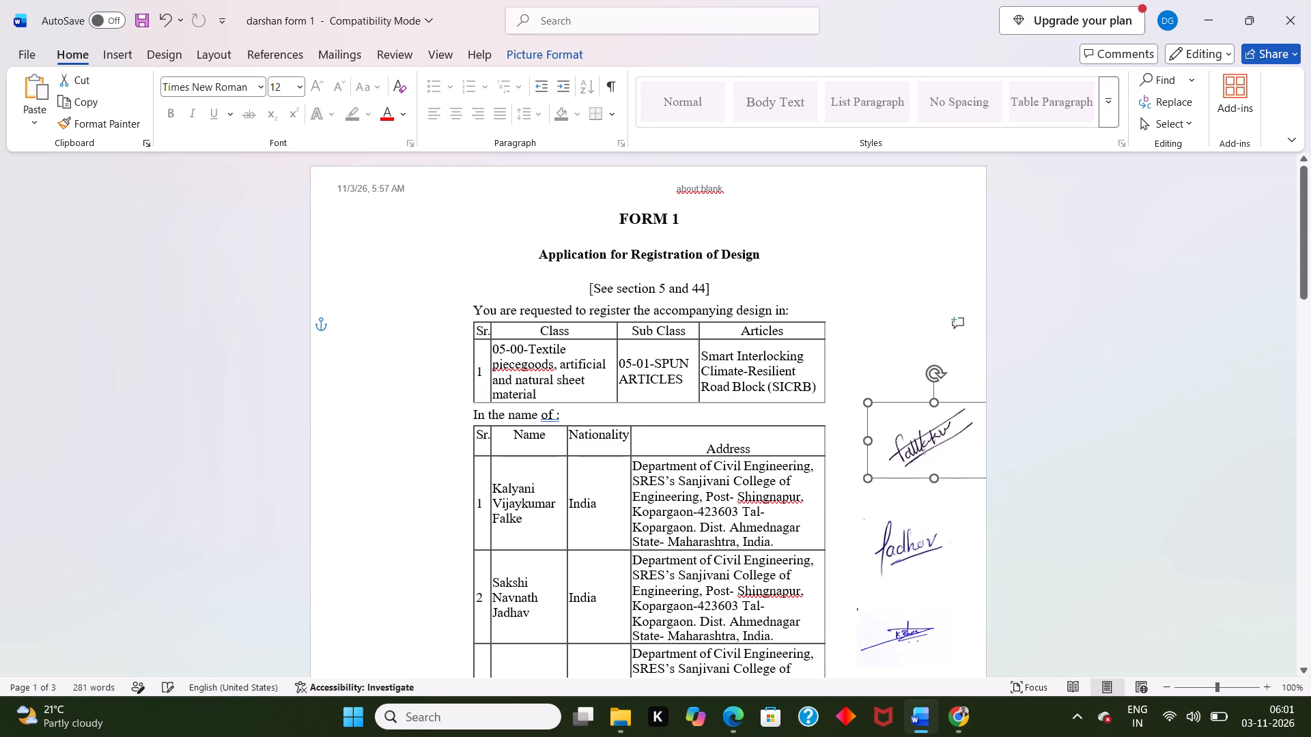
drag(922, 439, 899, 442)
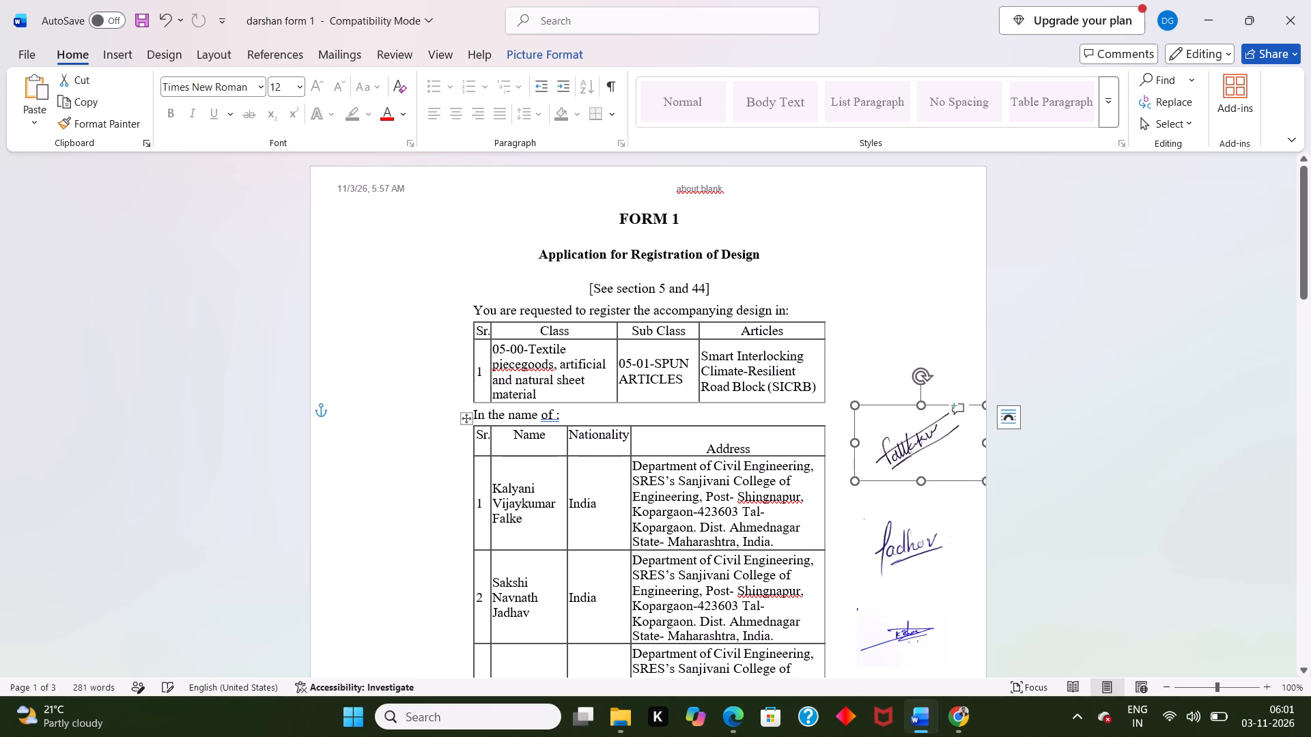
Set the remaining inline signature picture in the Address header cell to In Front of Text and shrink it.
scroll(662, 436, down, 3)
scroll(662, 438, up, 3)
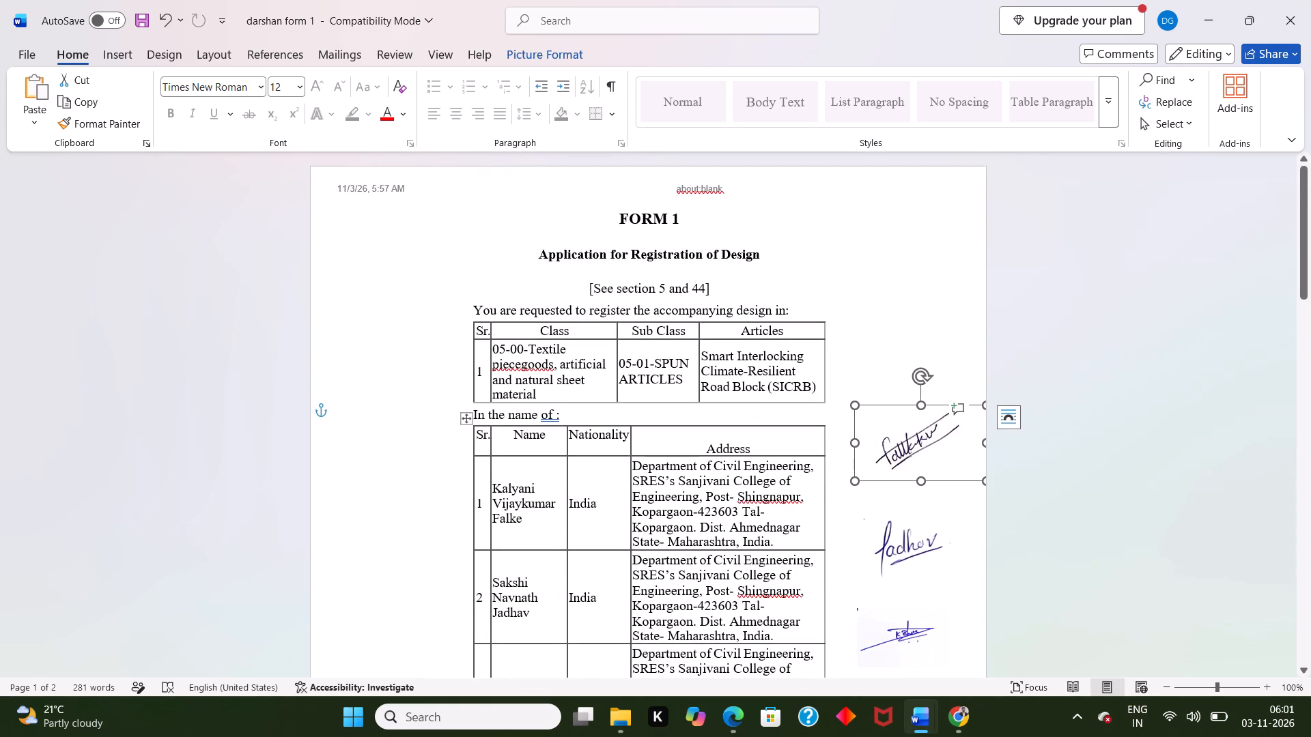
click(688, 420)
click(726, 417)
click(702, 443)
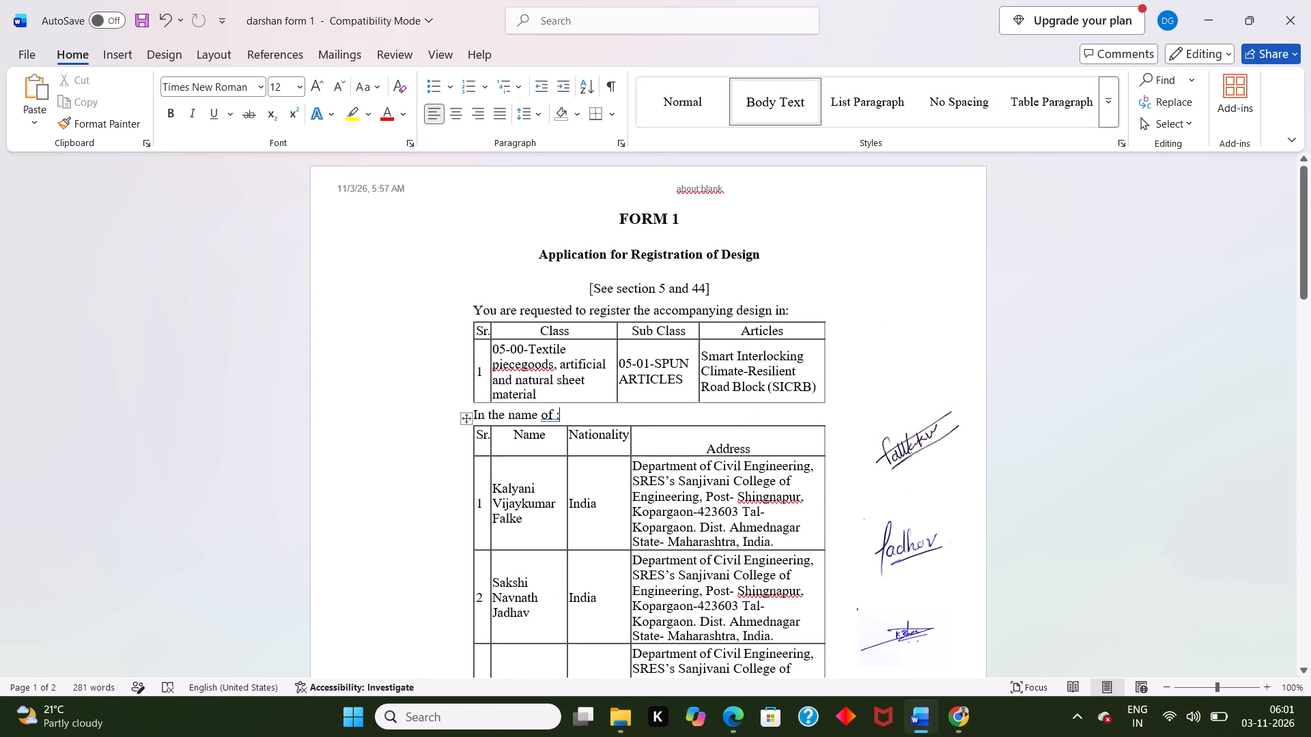
click(750, 431)
scroll(750, 431, down, 5)
scroll(757, 396, up, 1)
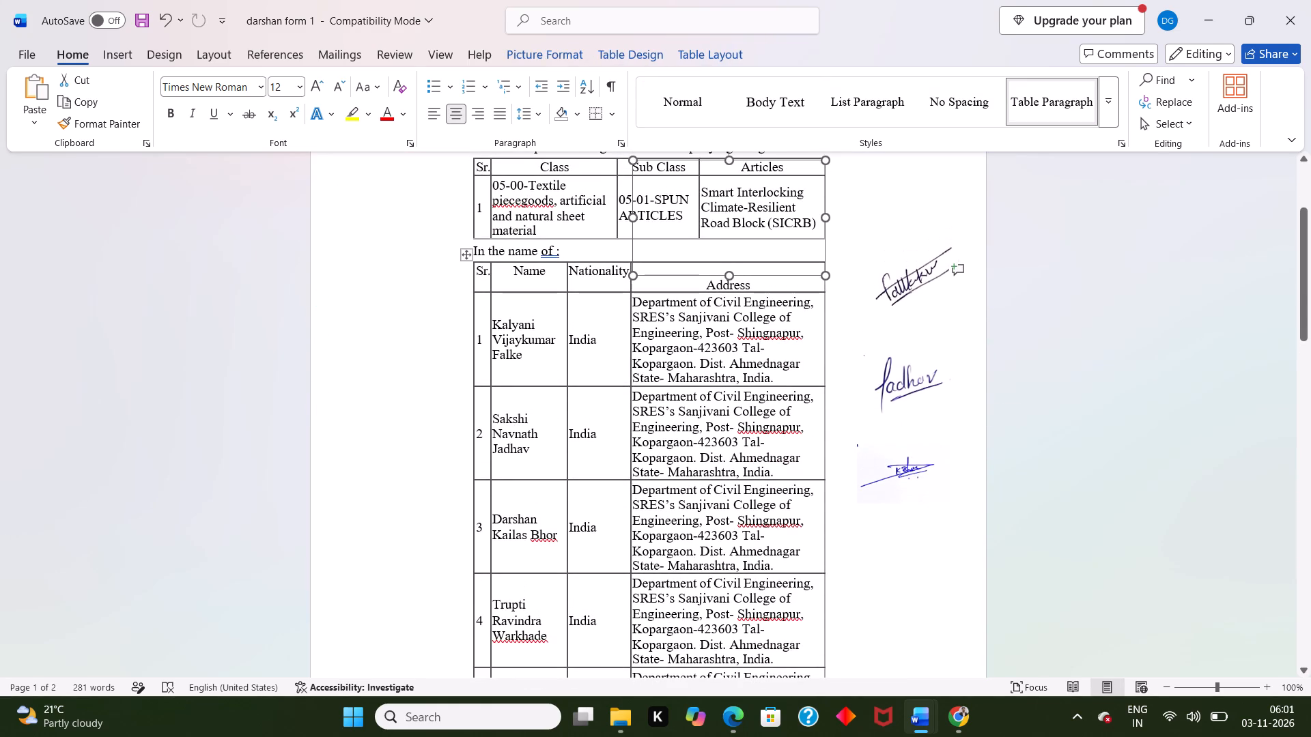
scroll(793, 204, up, 3)
click(849, 293)
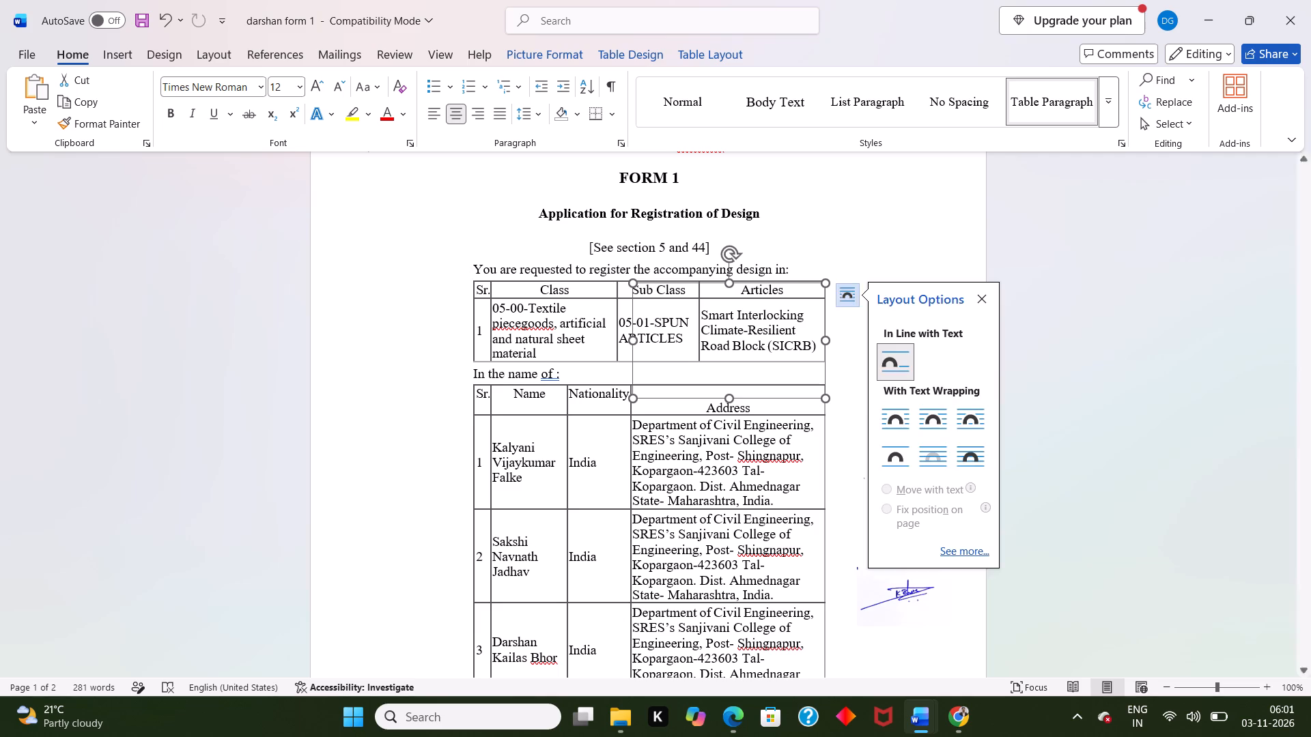
click(979, 445)
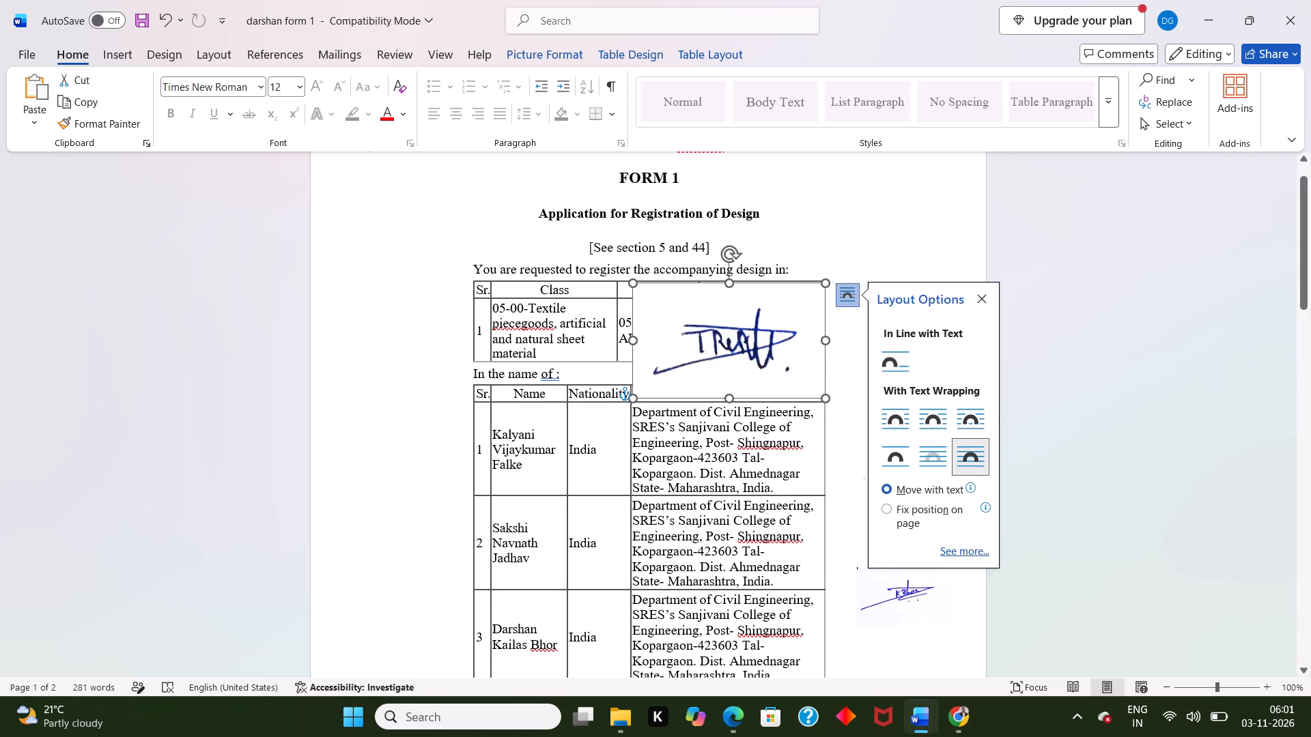
drag(826, 396, 762, 340)
click(762, 340)
Move the Trupti signature into the blank margin right of applicant row 4.
drag(665, 323, 756, 469)
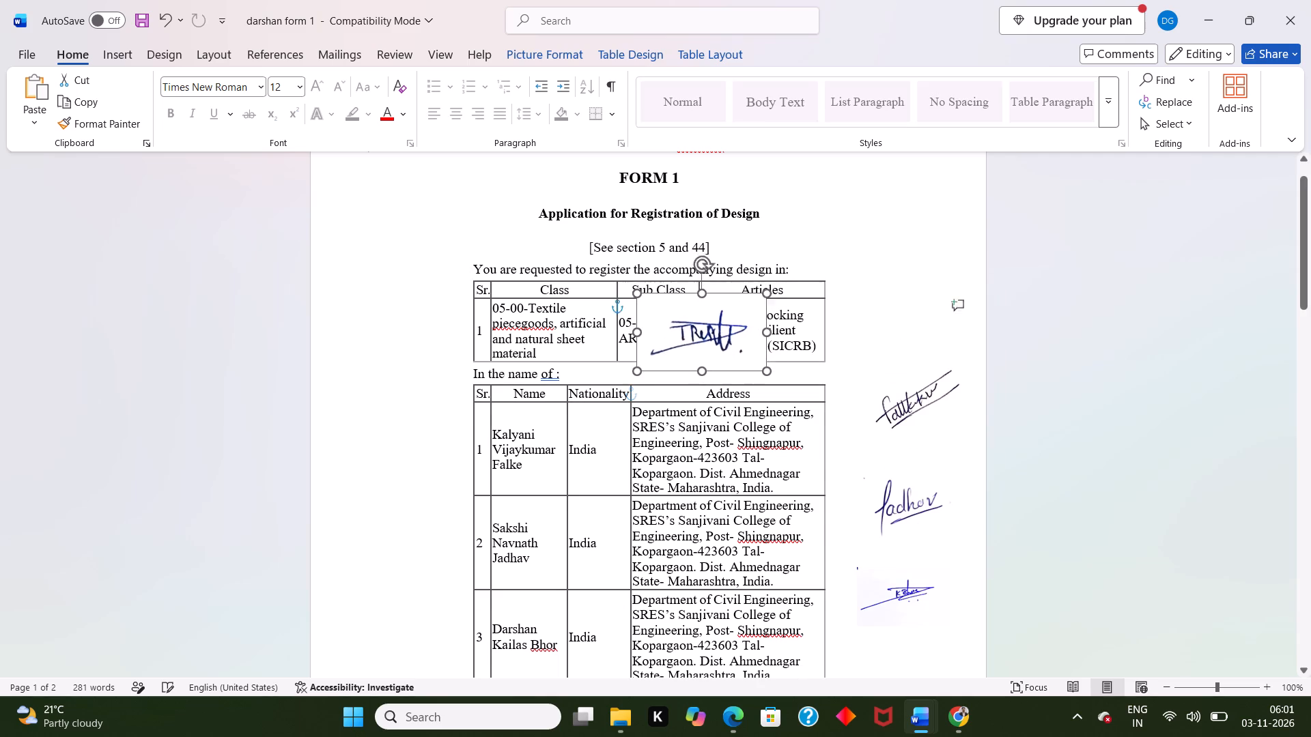
drag(756, 469, 806, 566)
click(806, 566)
scroll(815, 545, down, 6)
scroll(846, 468, down, 3)
scroll(835, 365, up, 1)
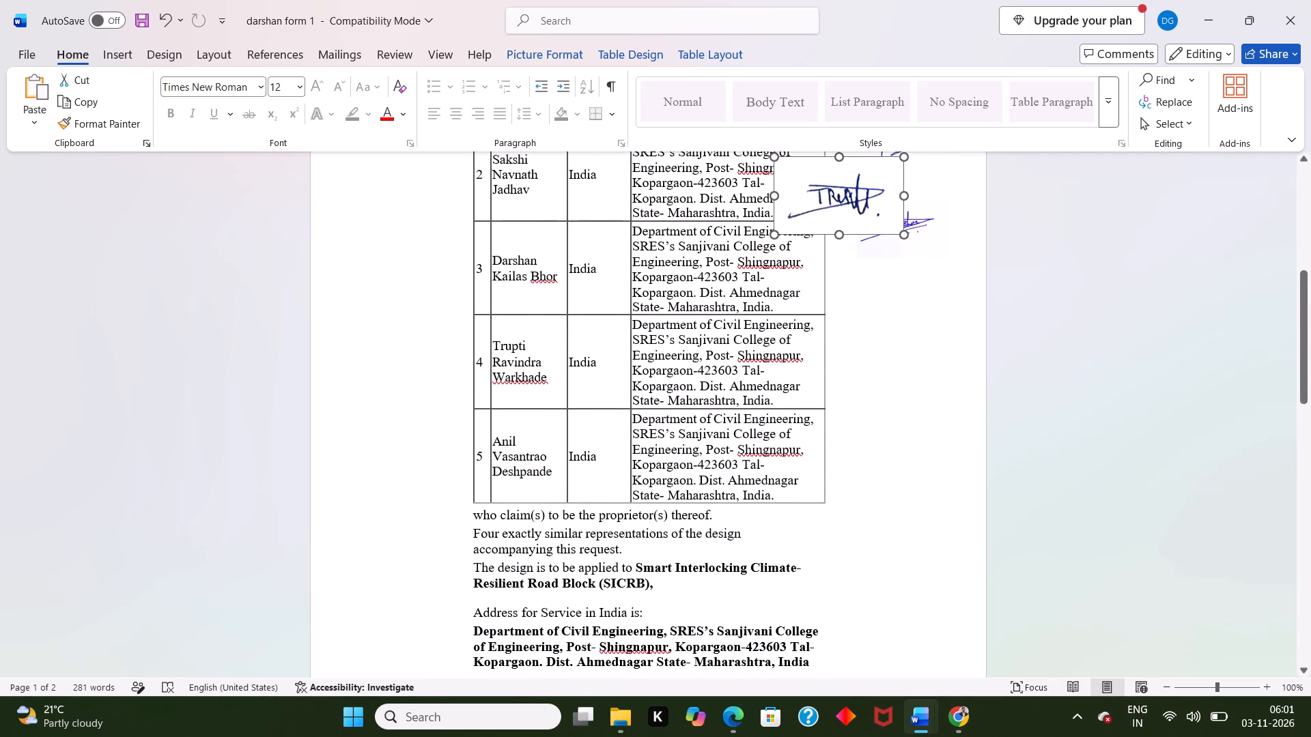
drag(826, 240, 887, 424)
drag(888, 424, 890, 405)
double_click(890, 405)
click(918, 472)
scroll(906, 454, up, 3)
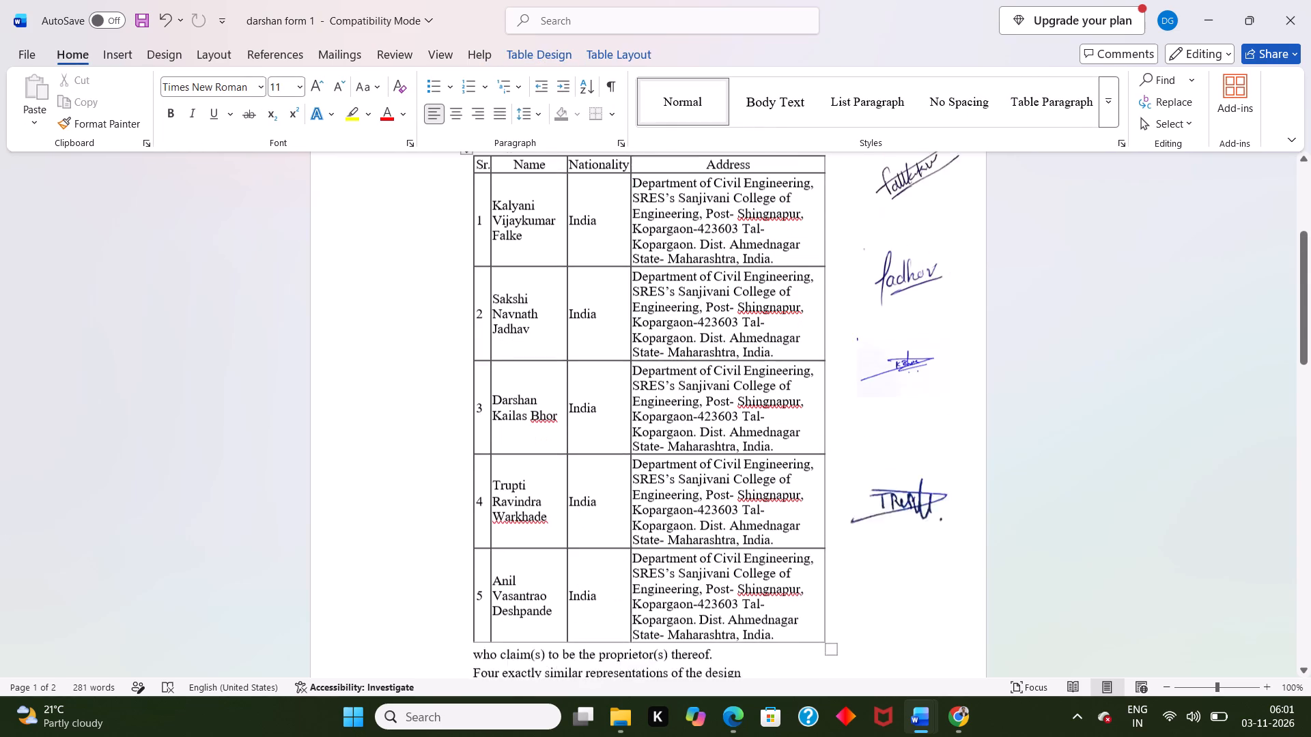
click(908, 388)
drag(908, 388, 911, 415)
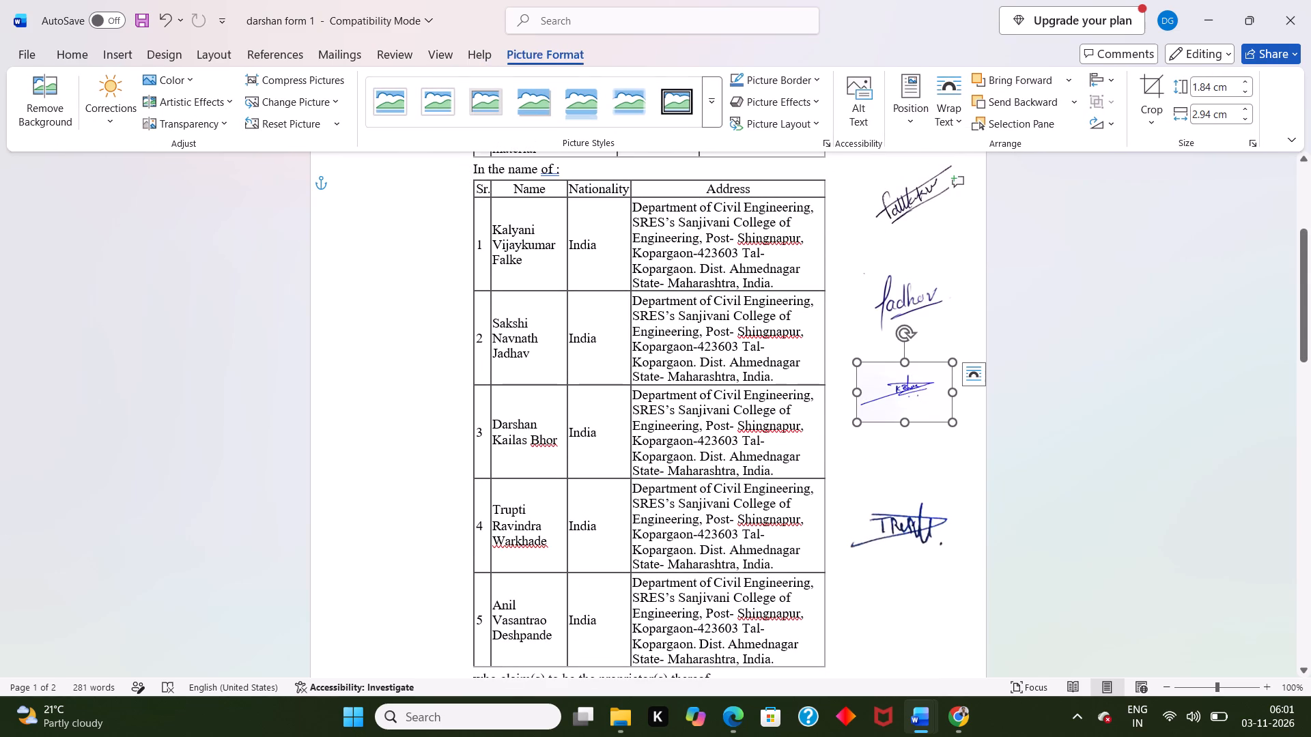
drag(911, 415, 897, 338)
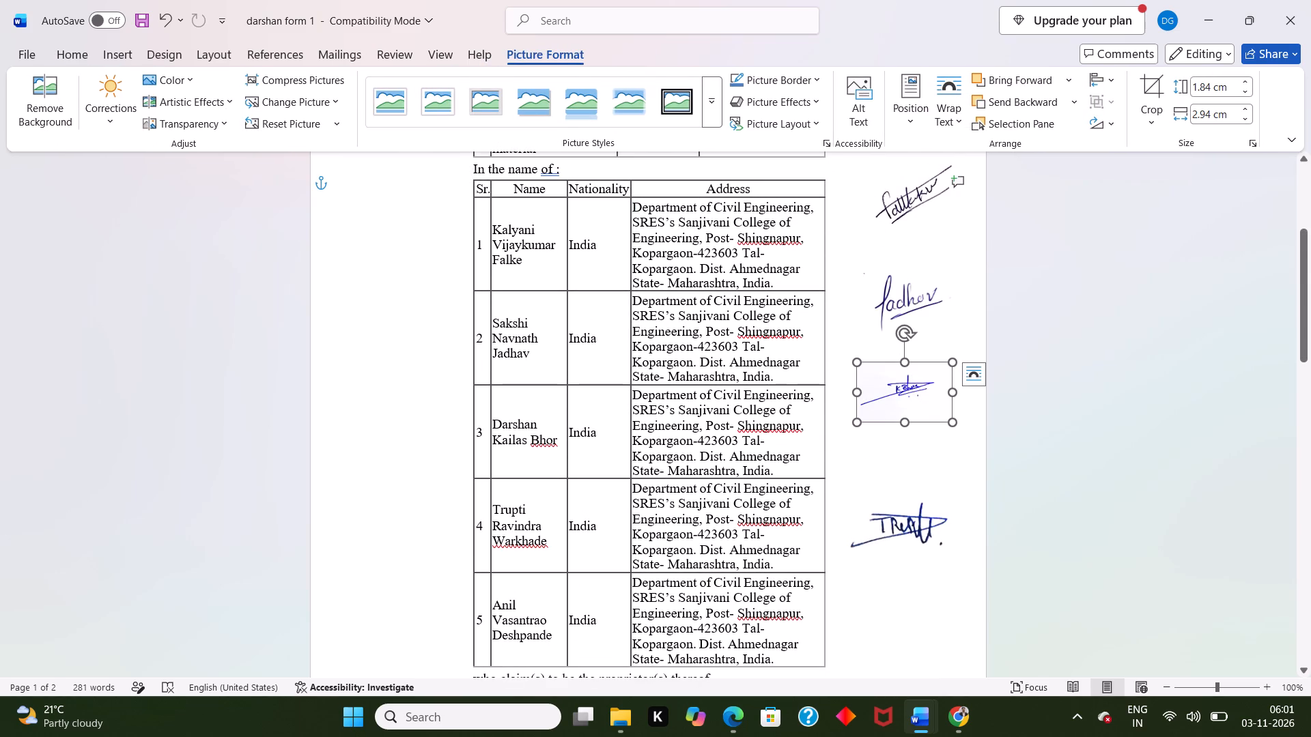
Select the topmost signature picture, right of applicant row 1.
click(904, 222)
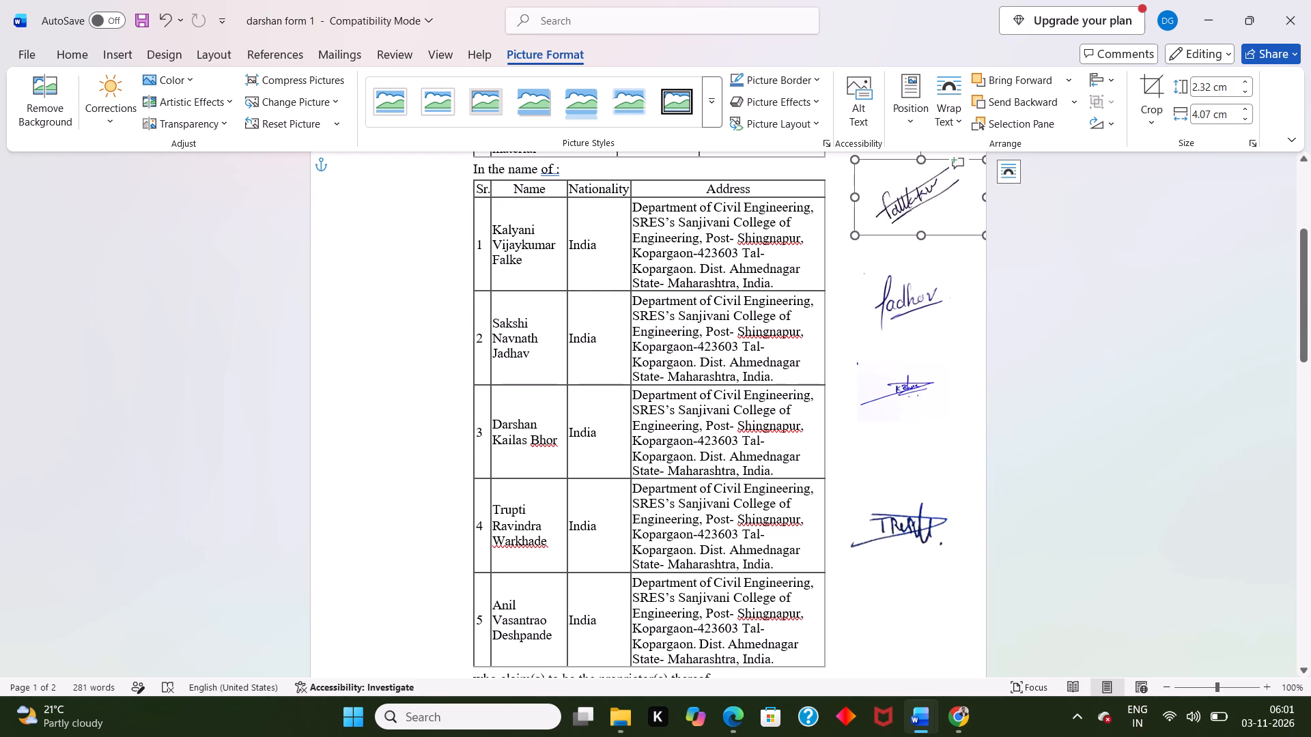
Align the three upper signature pictures in the blank page margin, moving each one down beside its matching applicant row, 1 to 3.
drag(946, 188, 933, 246)
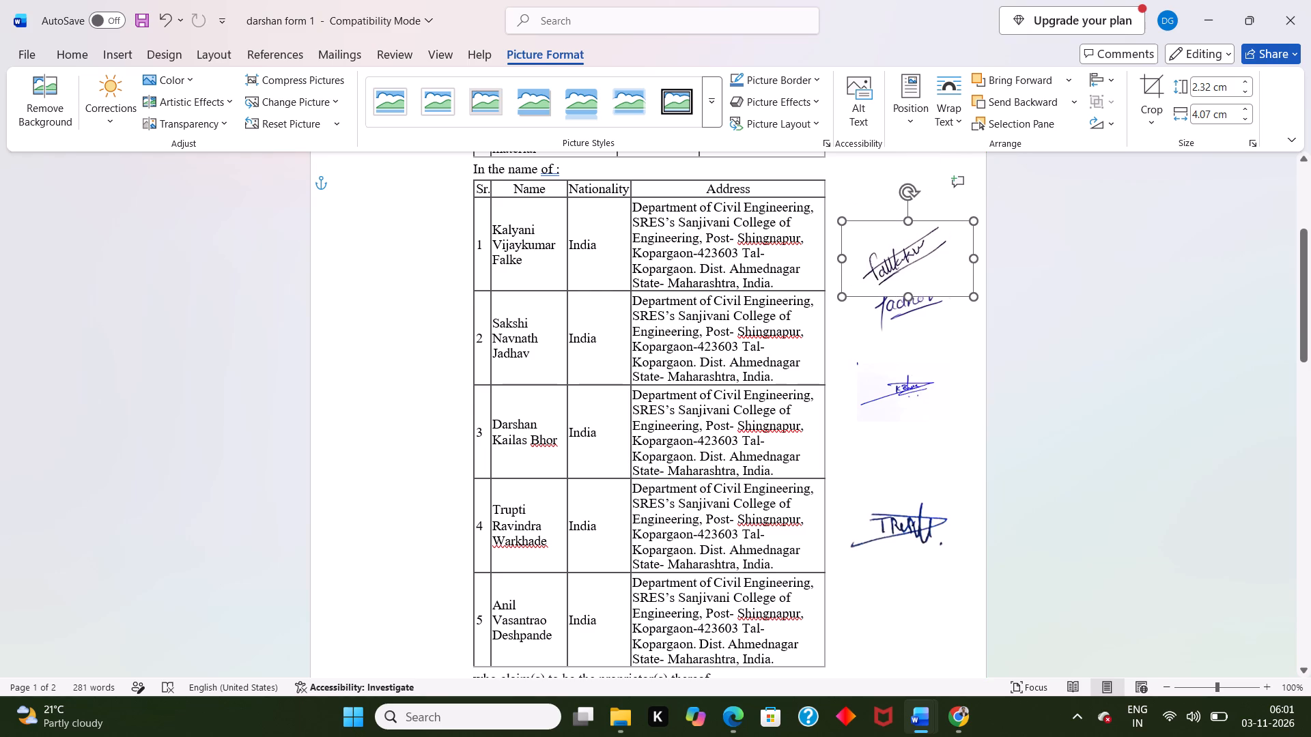
drag(933, 246, 933, 243)
click(942, 334)
click(914, 313)
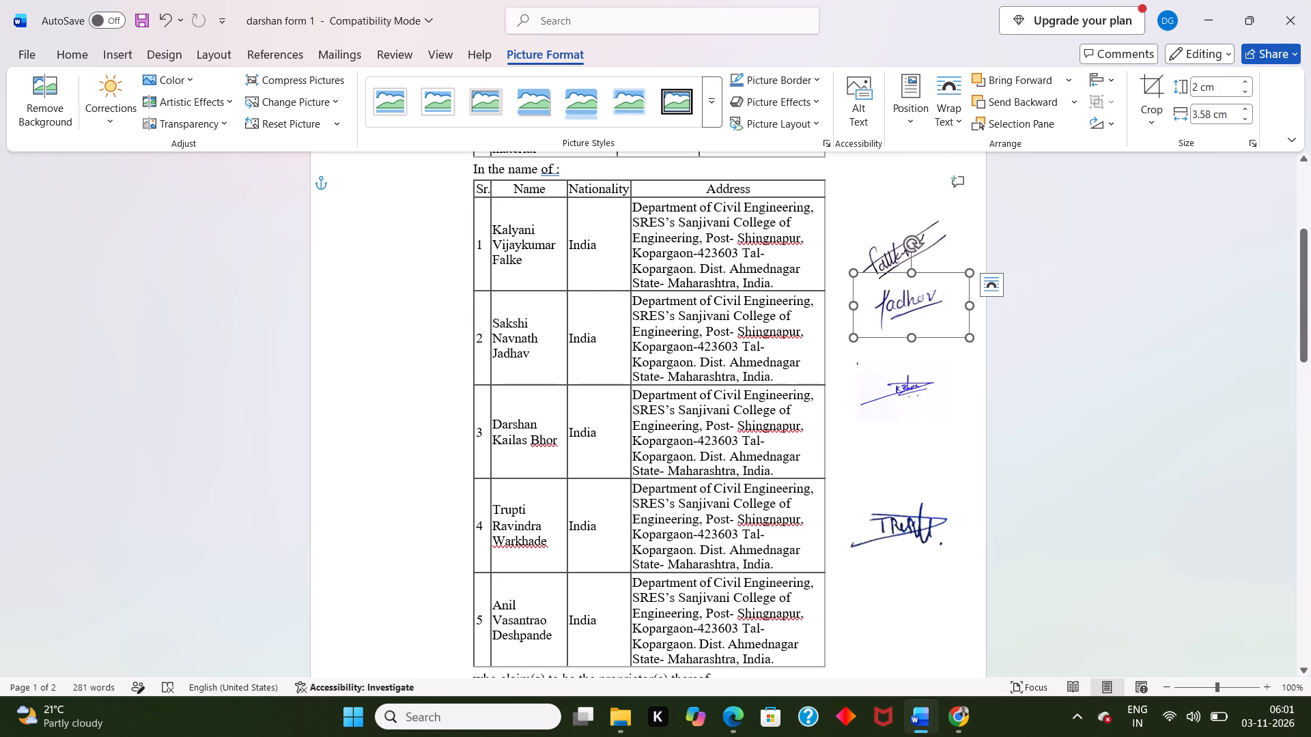
drag(912, 308, 910, 341)
click(958, 423)
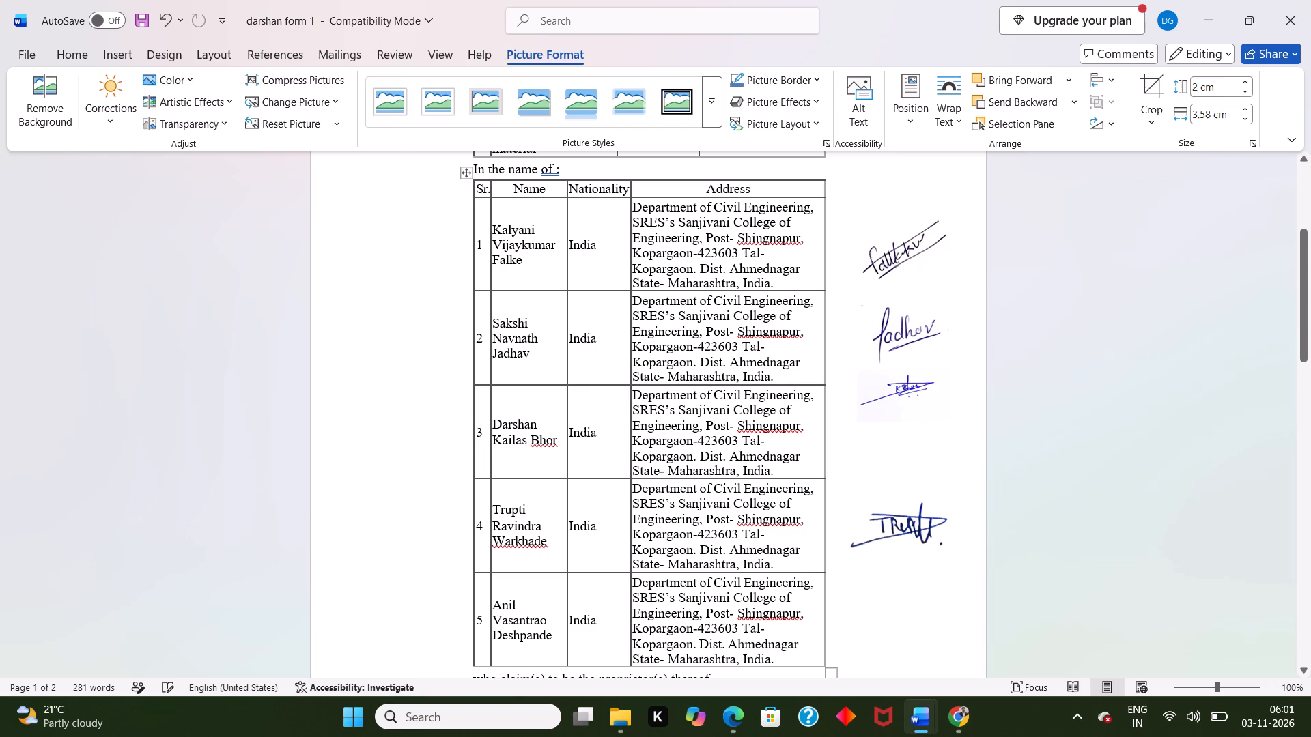
click(904, 409)
drag(908, 401, 906, 442)
click(920, 491)
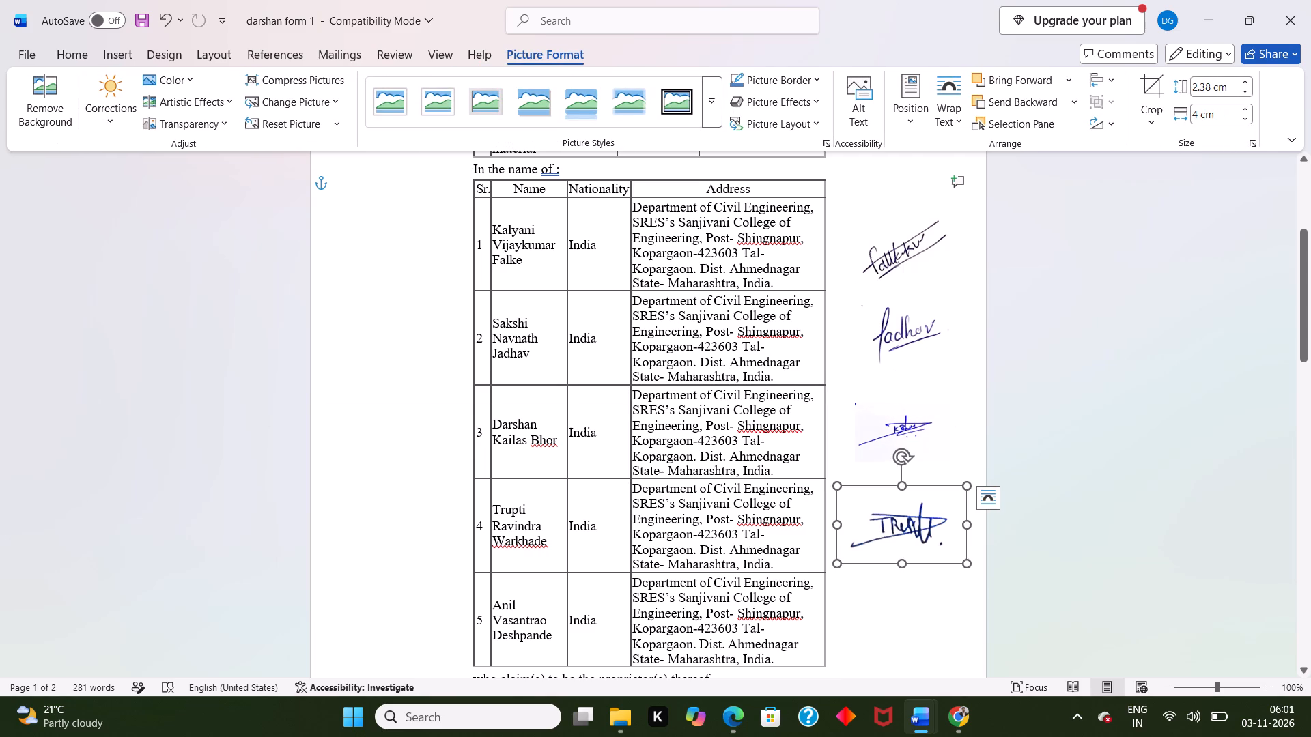
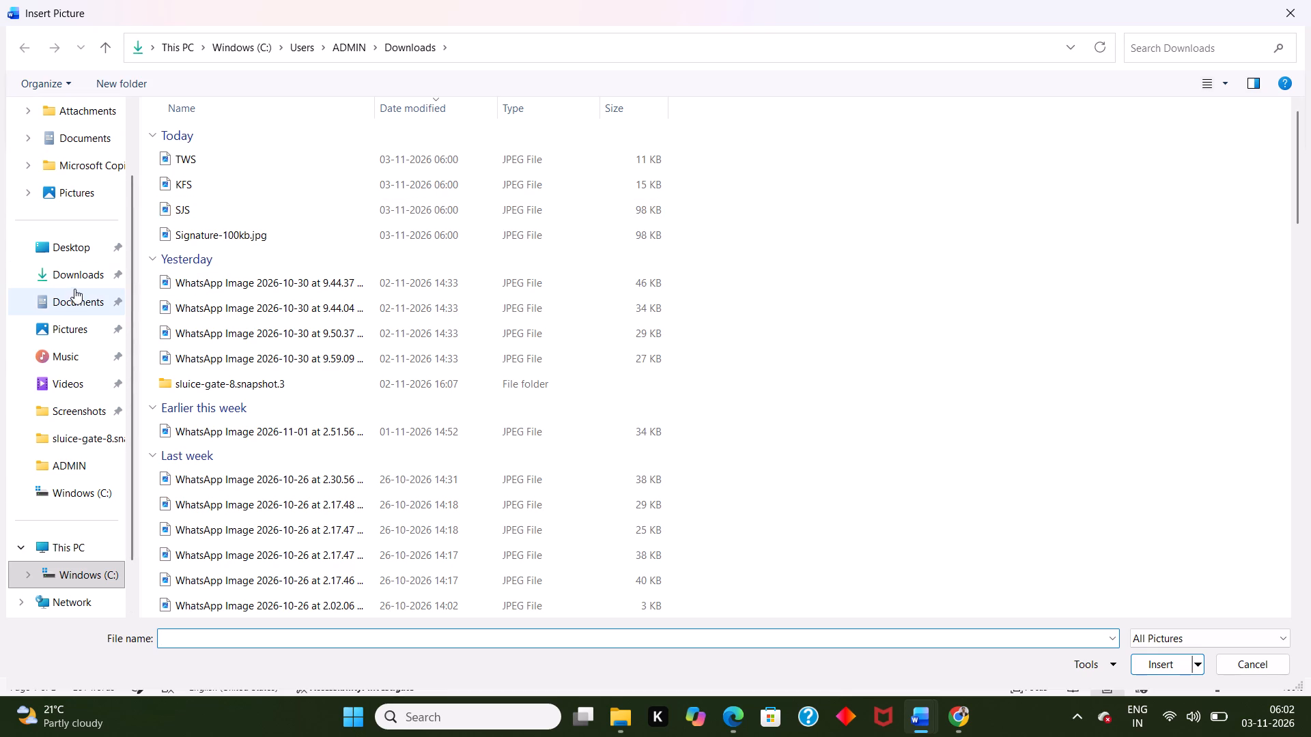
click(80, 411)
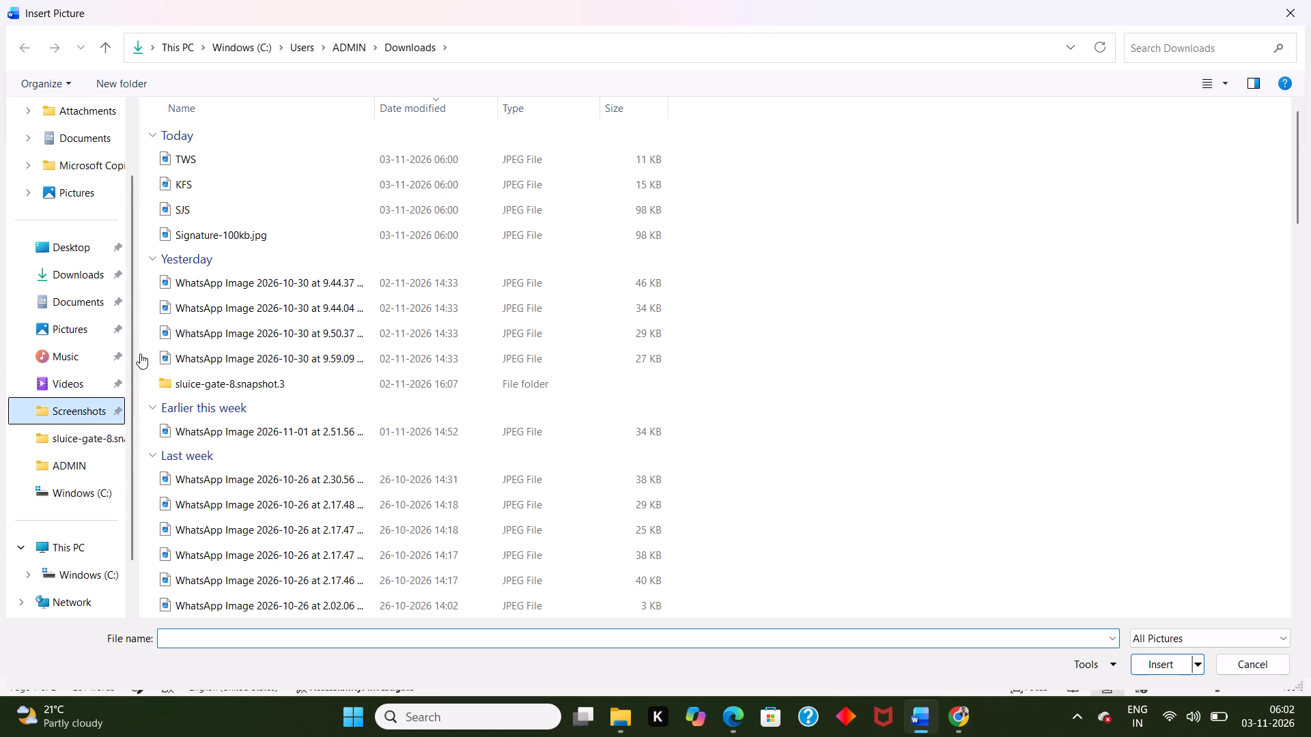
click(681, 130)
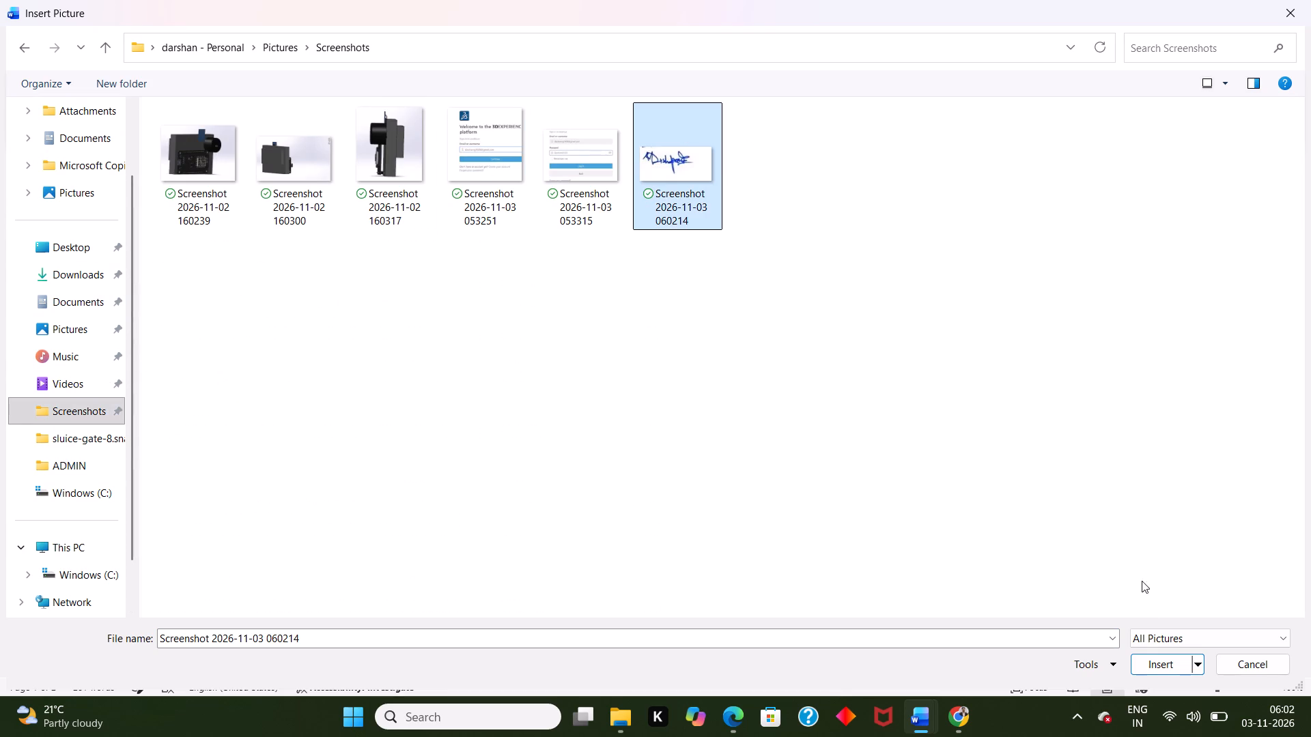
click(1161, 663)
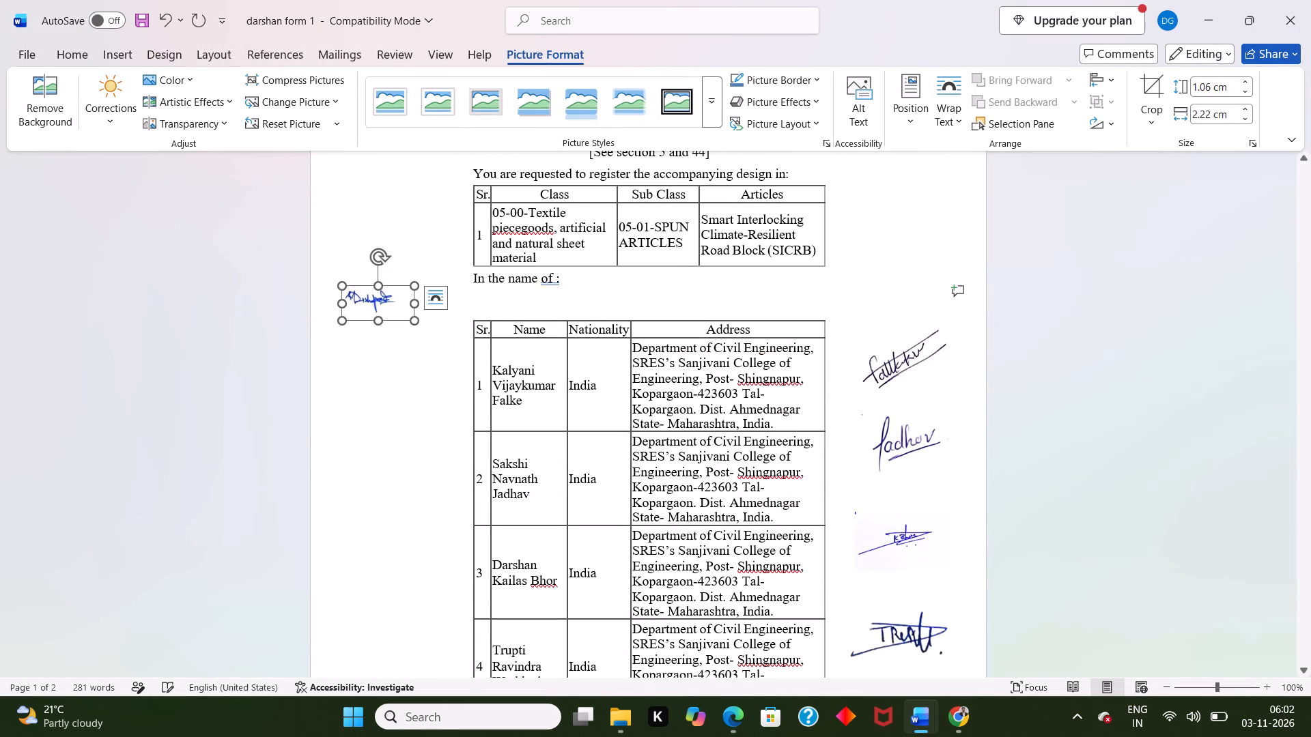
Set the remaining inline signature picture to In Front of Text and move it into the blank margin beside applicant row 5.
click(440, 295)
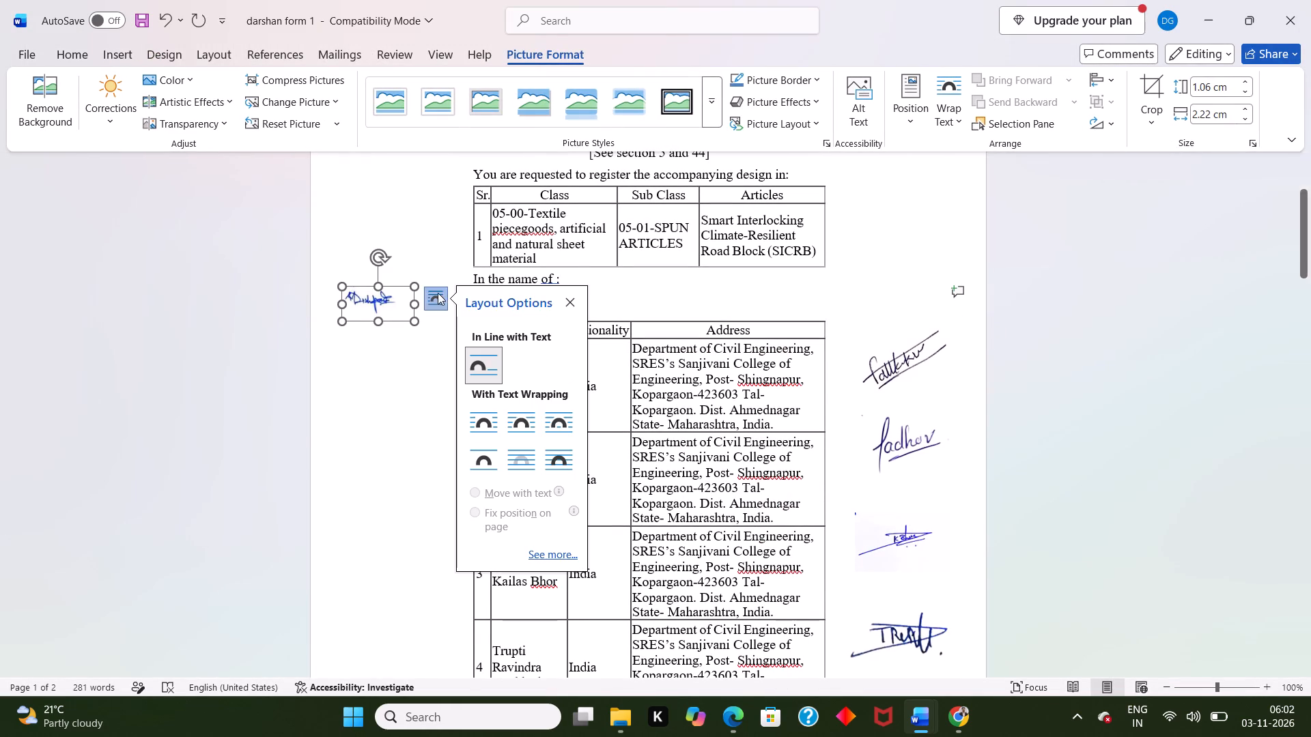
click(436, 298)
click(440, 303)
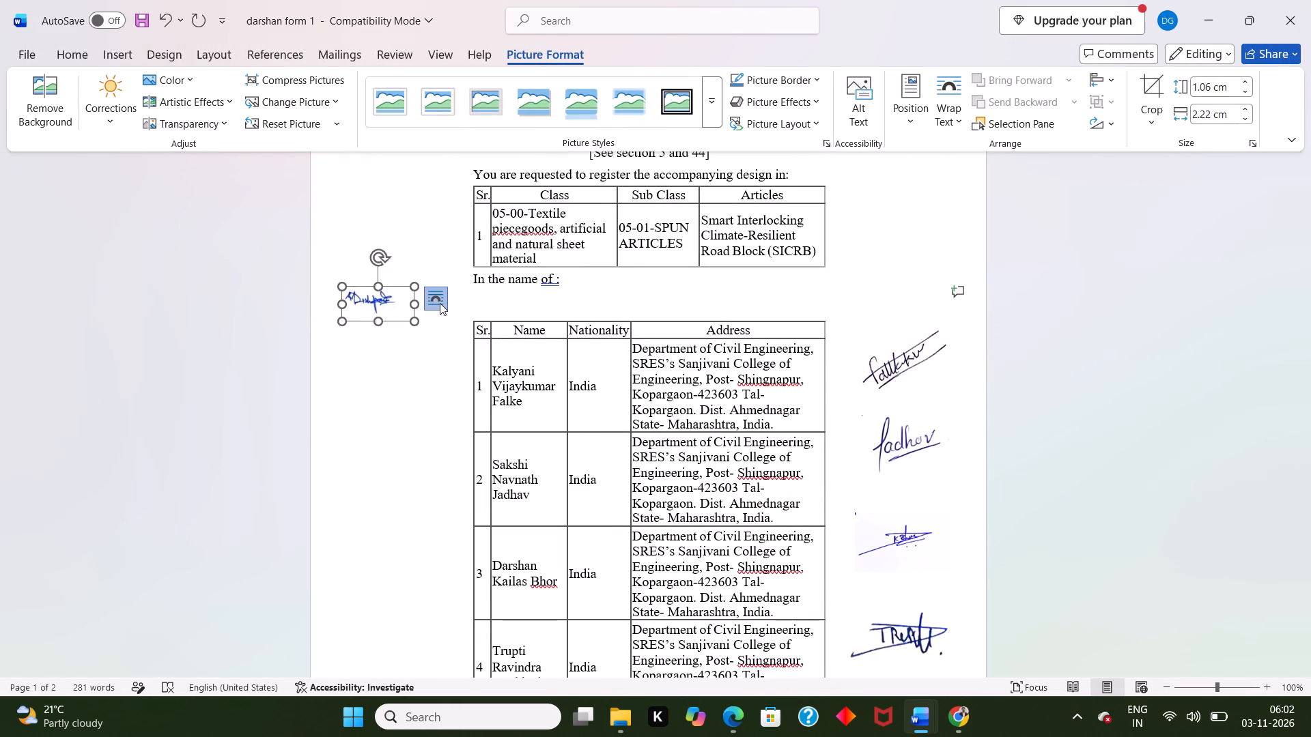
click(547, 457)
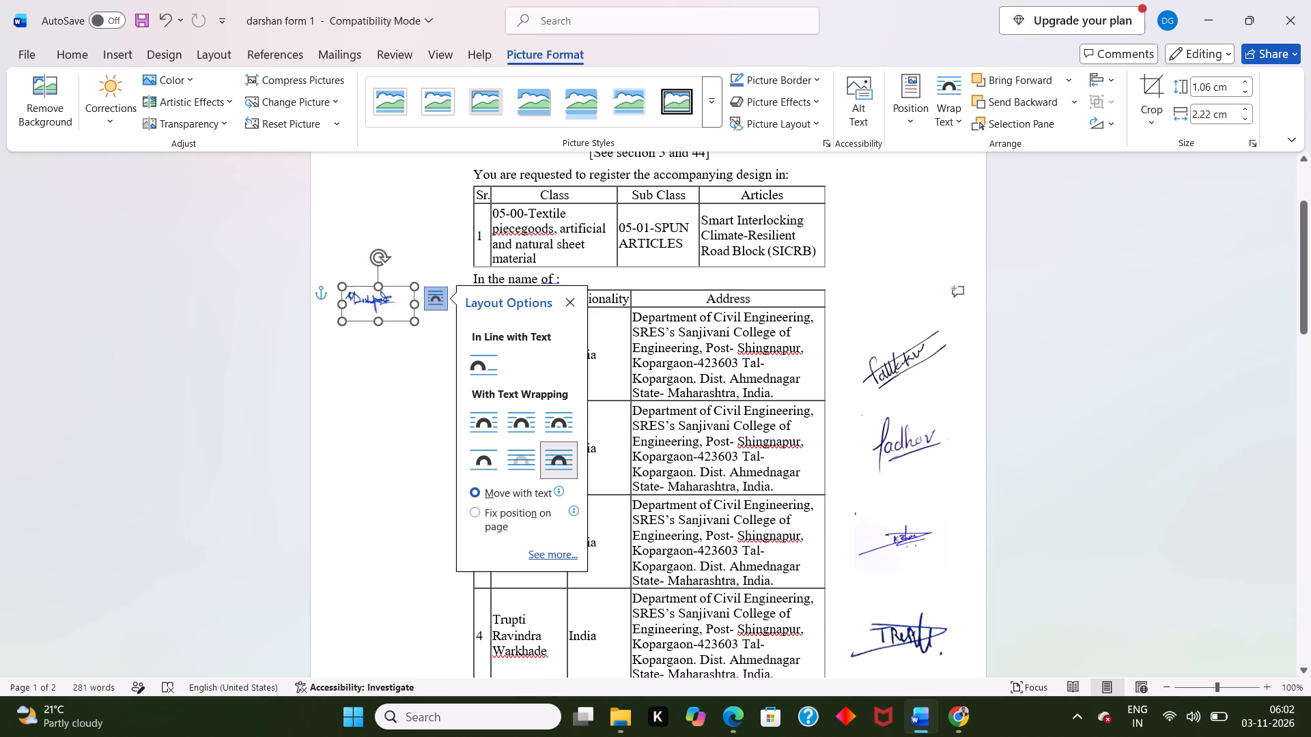
drag(376, 302, 606, 581)
drag(606, 581, 724, 653)
click(724, 653)
scroll(748, 588, down, 6)
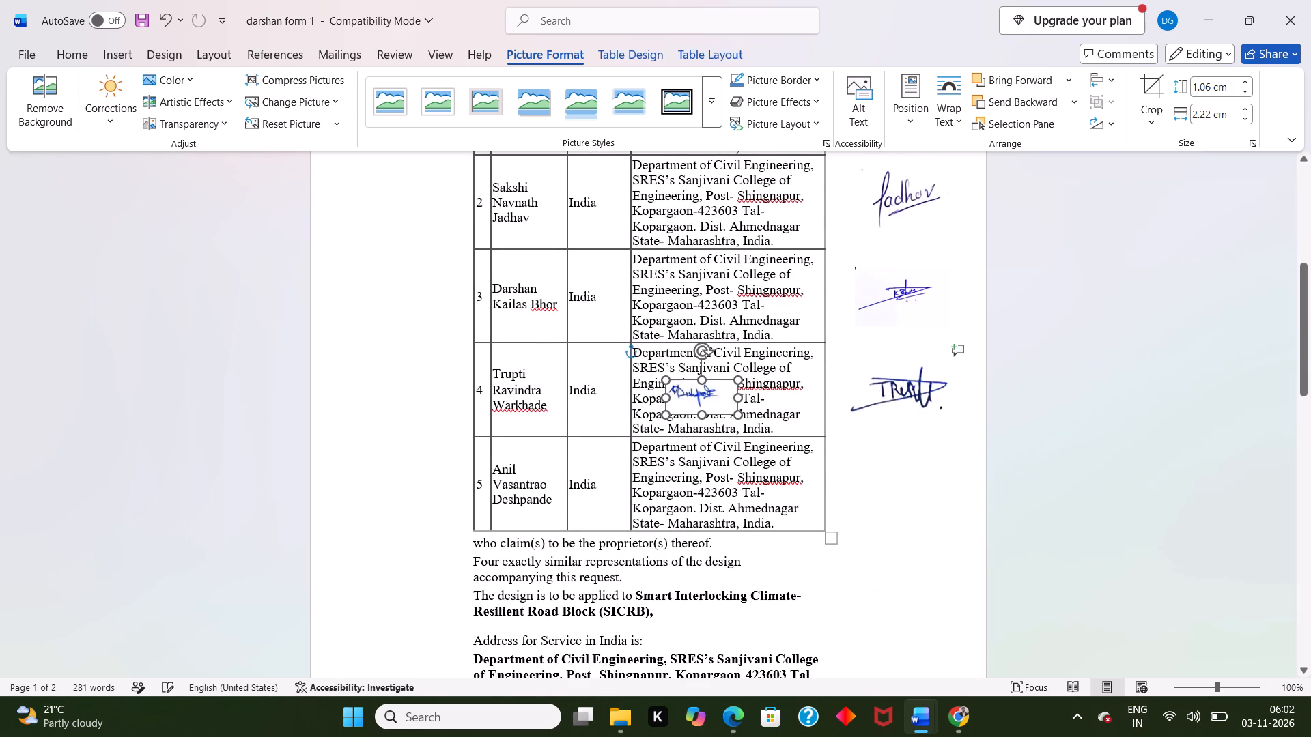
drag(692, 399, 894, 491)
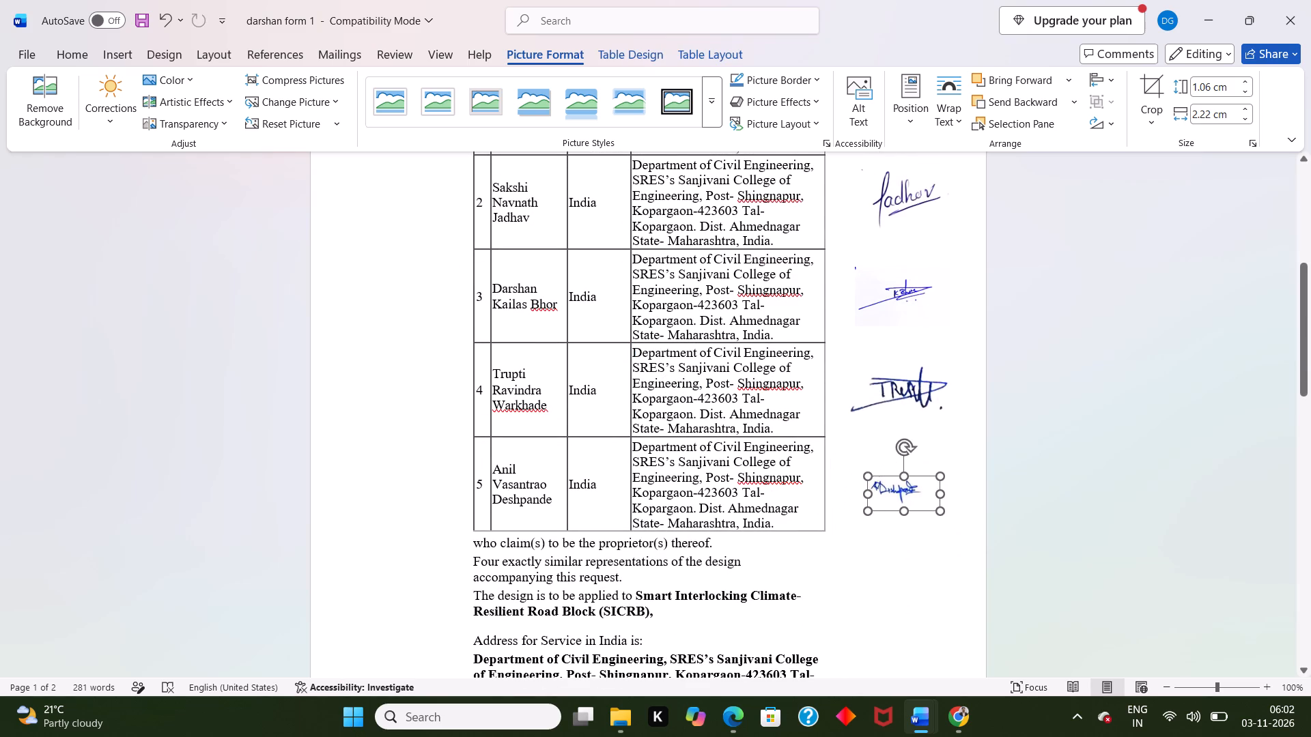
drag(894, 491, 895, 487)
Copy the row 5 signature and paste it as a picture after the "Dated this 3 day of November 2026" line.
click(918, 485)
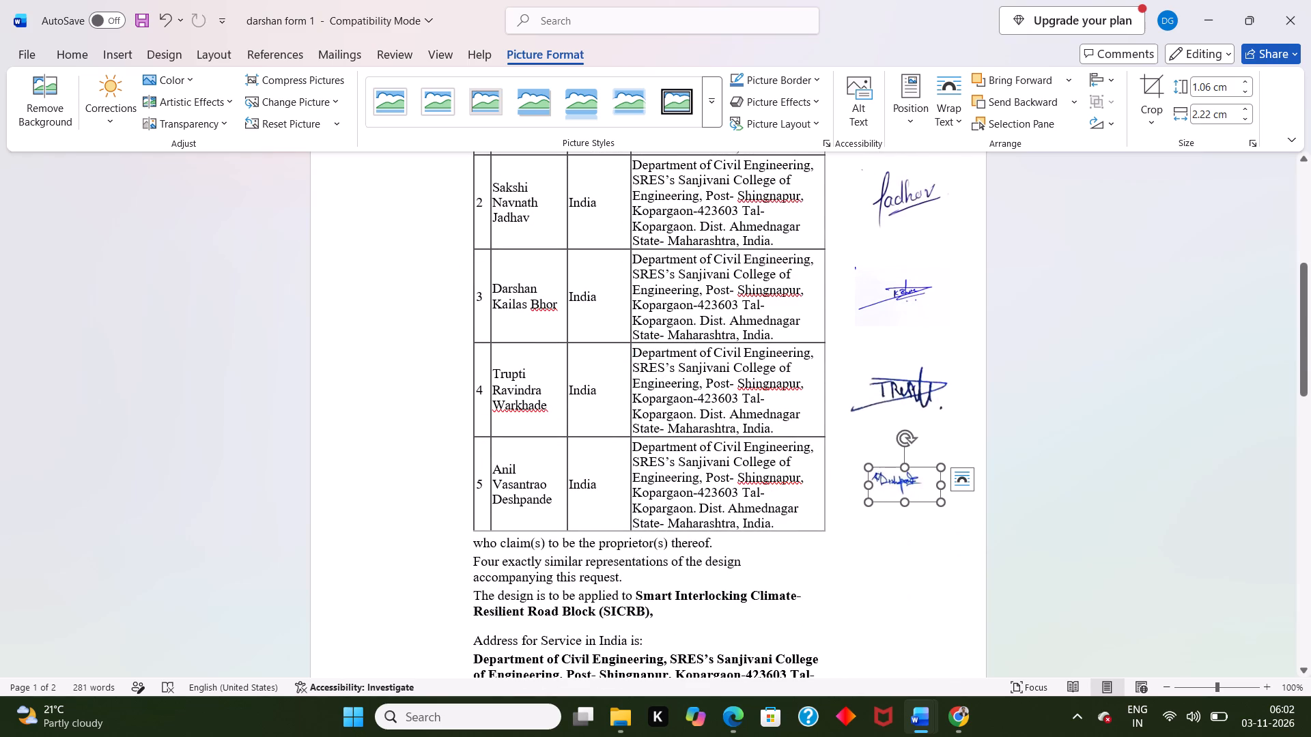
right_click(916, 486)
click(981, 271)
scroll(821, 458, down, 9)
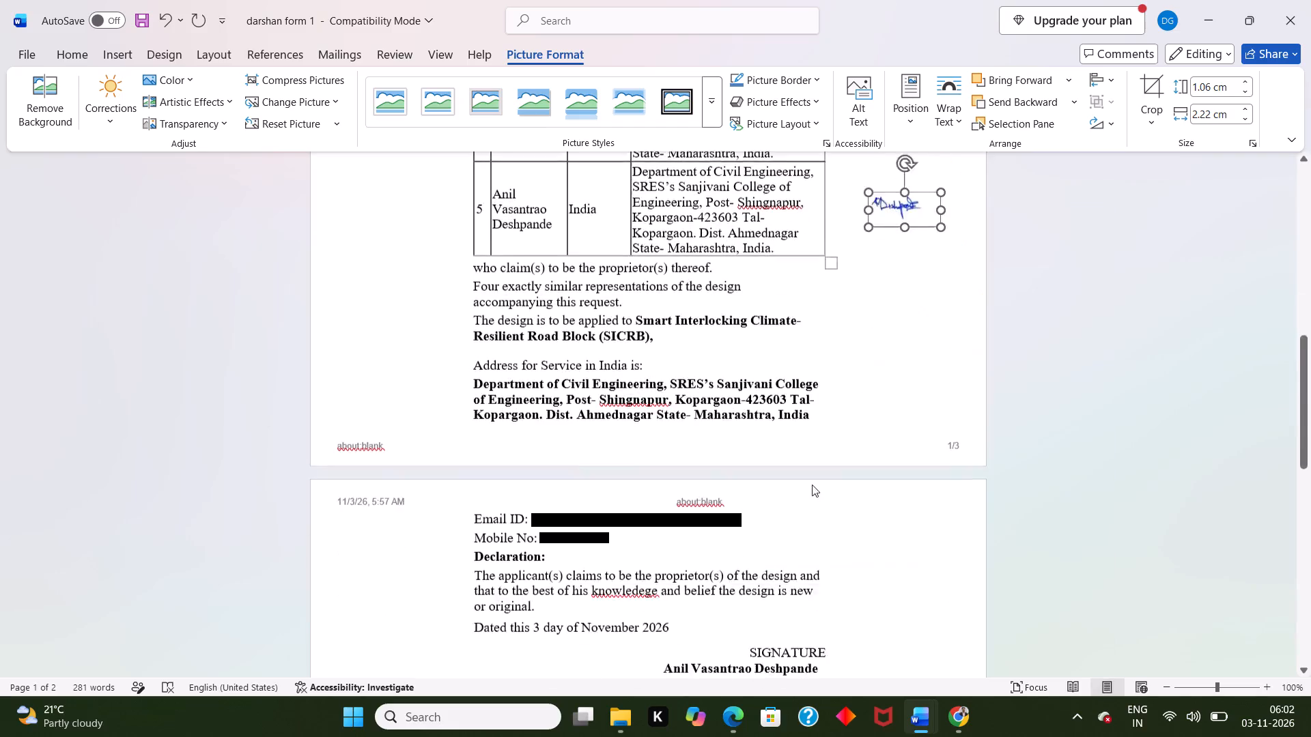
scroll(812, 485, down, 5)
click(776, 332)
right_click(776, 332)
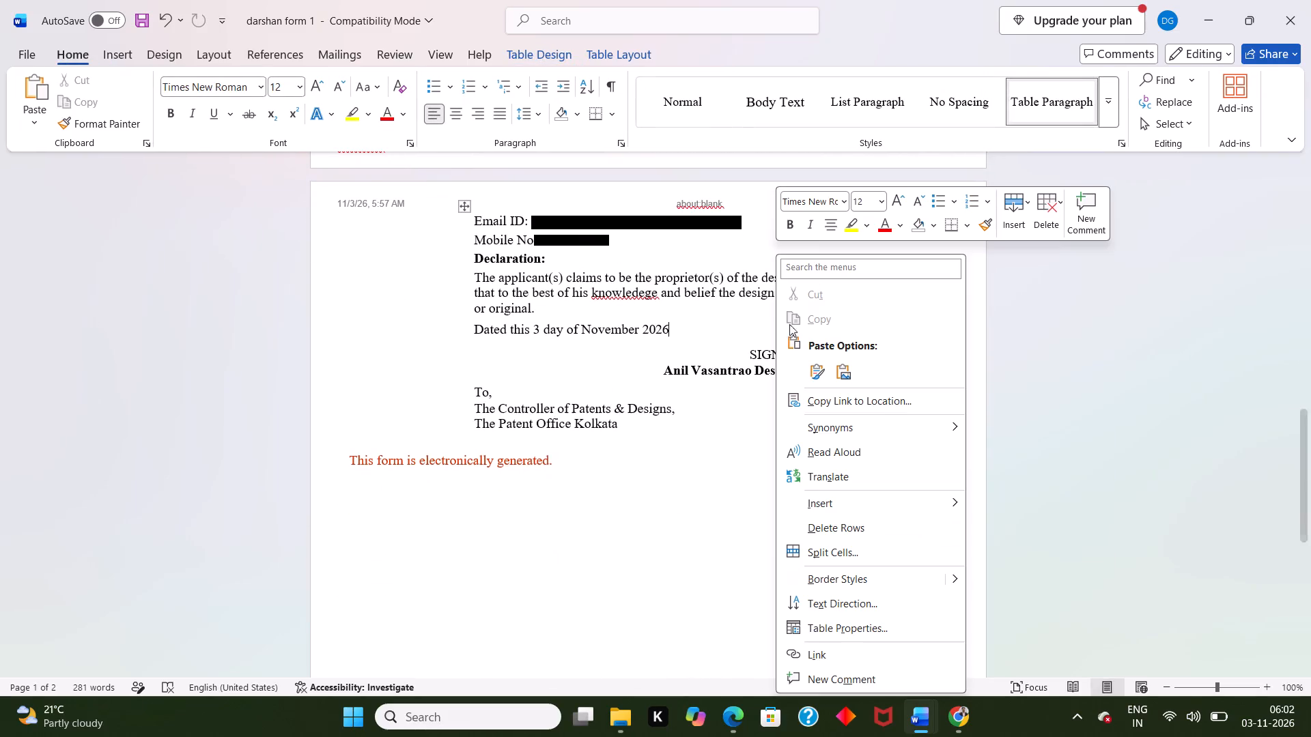
click(845, 362)
Set the pasted signature to In Front of Text and place it just above the SIGNATURE label in the declaration.
click(711, 336)
click(770, 328)
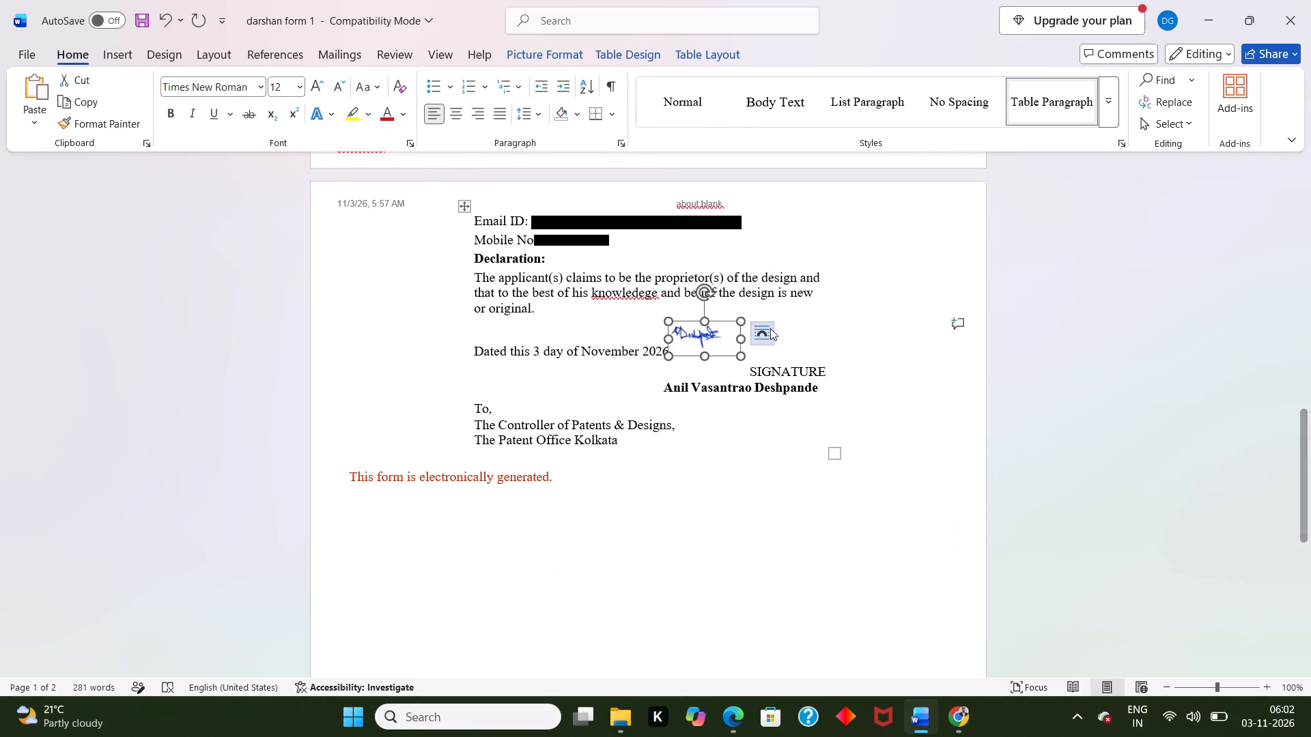
click(892, 507)
drag(704, 340, 709, 340)
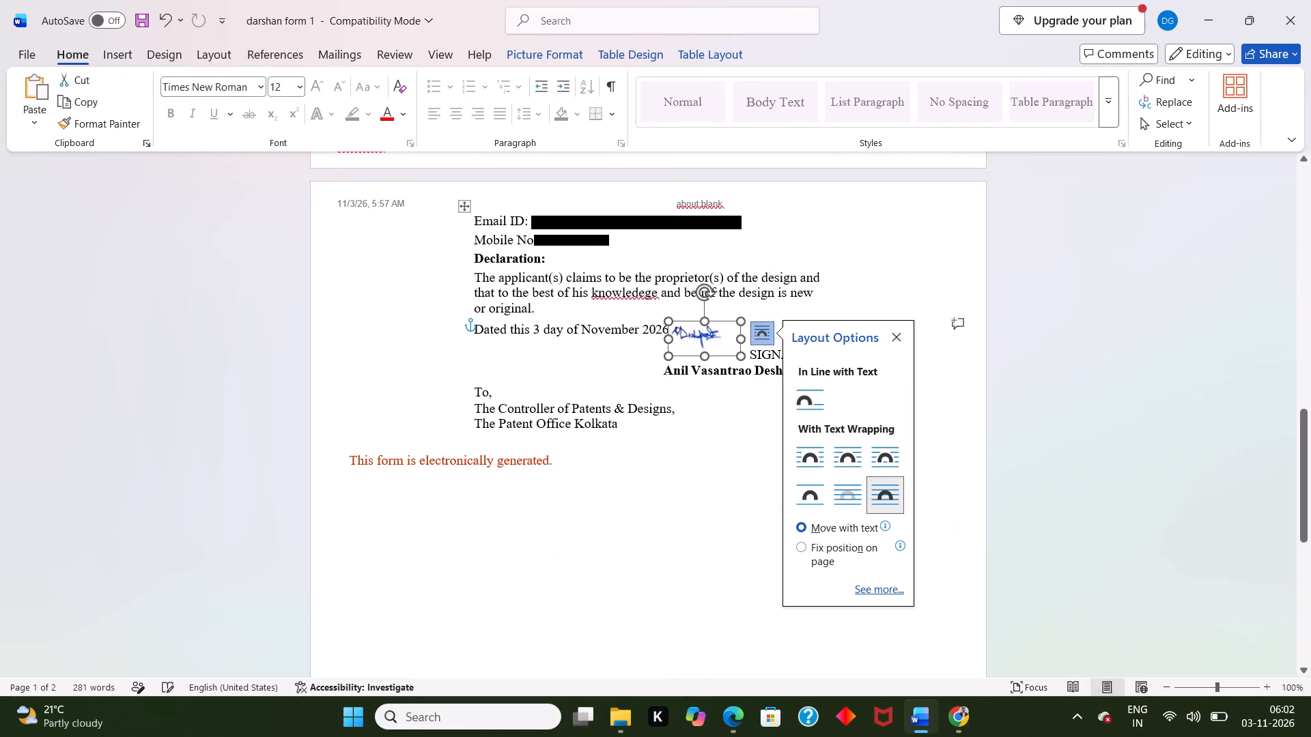
drag(709, 340, 798, 332)
click(817, 424)
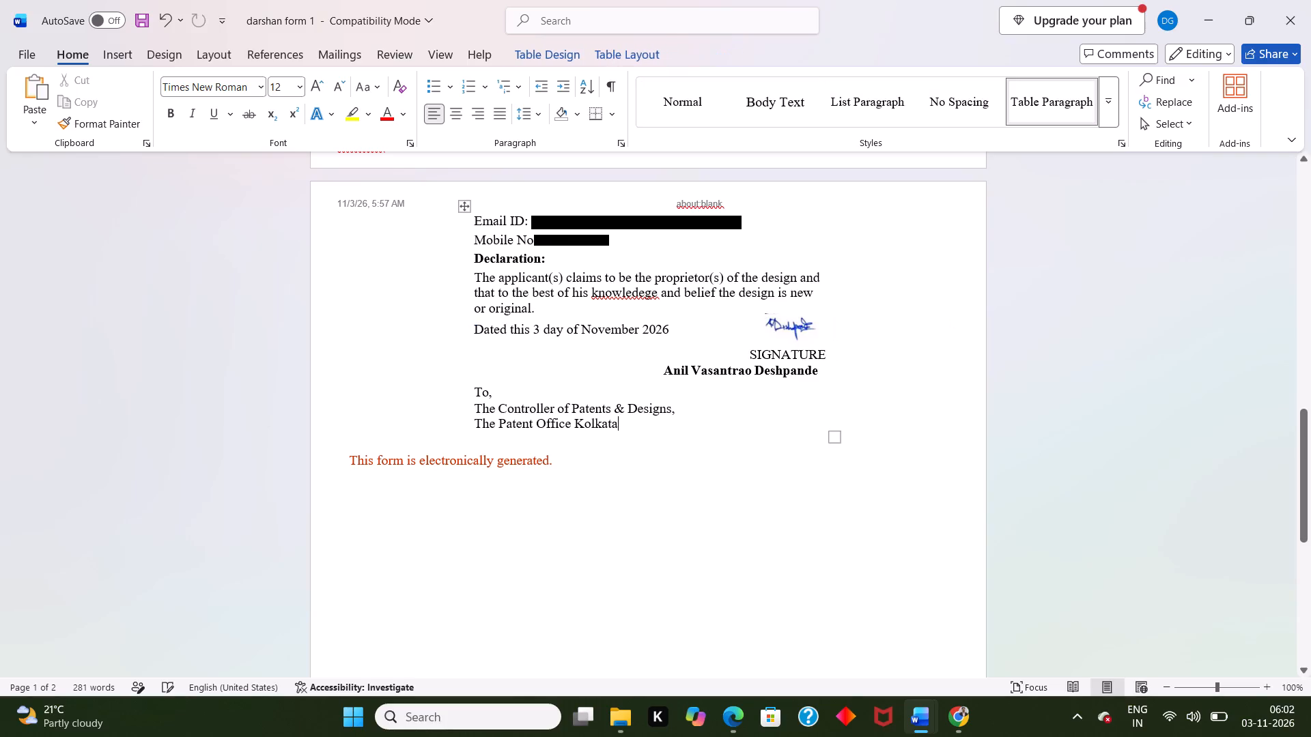
Print the signed document to a PDF named "form 1" in the Downloads folder.
scroll(842, 429, up, 5)
key(ctrl+p)
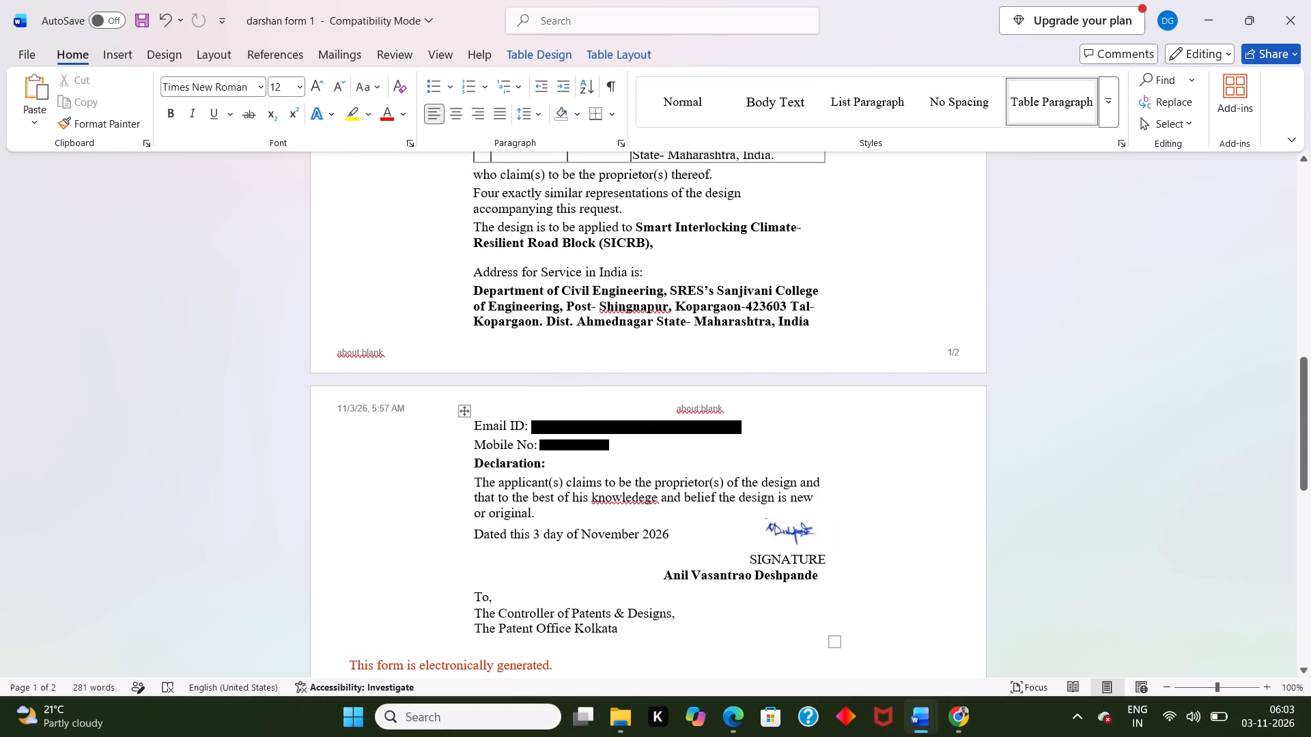
click(200, 137)
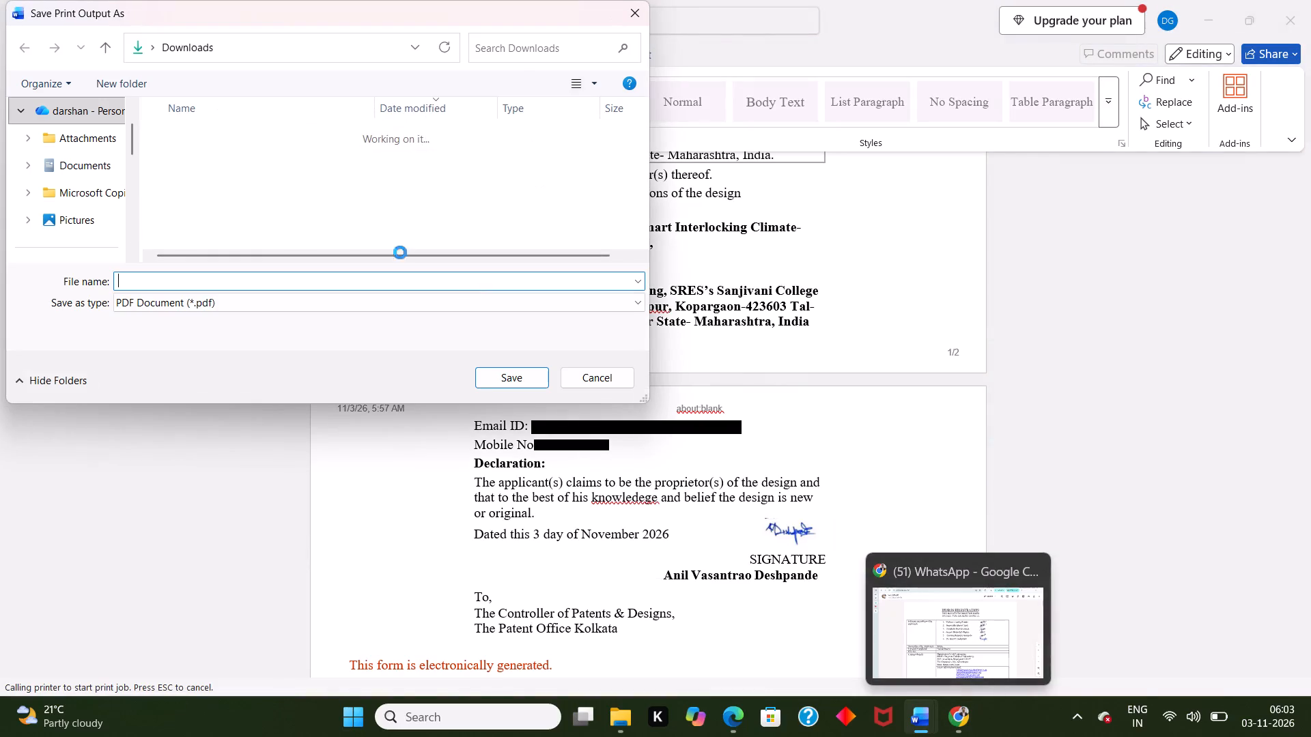
click(200, 289)
text(fp)
key(BackSpace)
text(orm 1)
key(space)
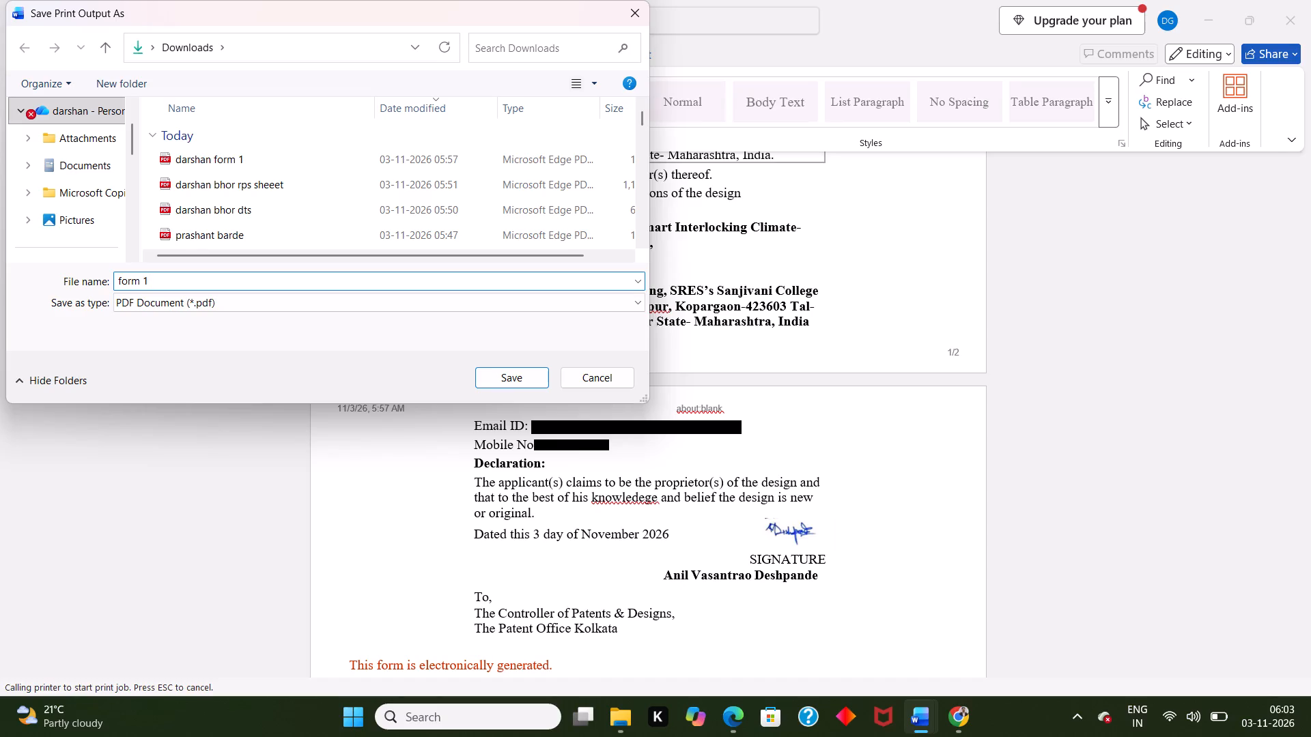
click(492, 380)
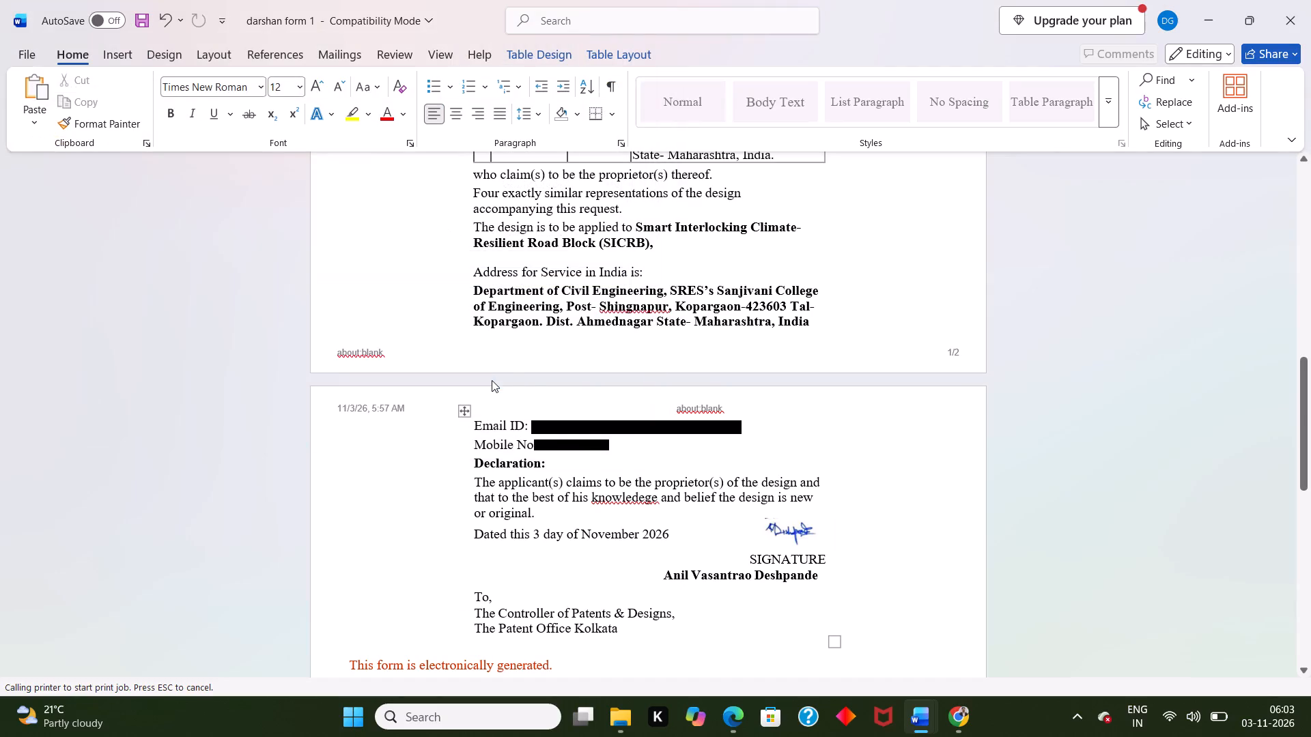
Switch to Microsoft Edge, recheck the selected draft's Form 1 preview, and open that draft's document upload page.
click(740, 719)
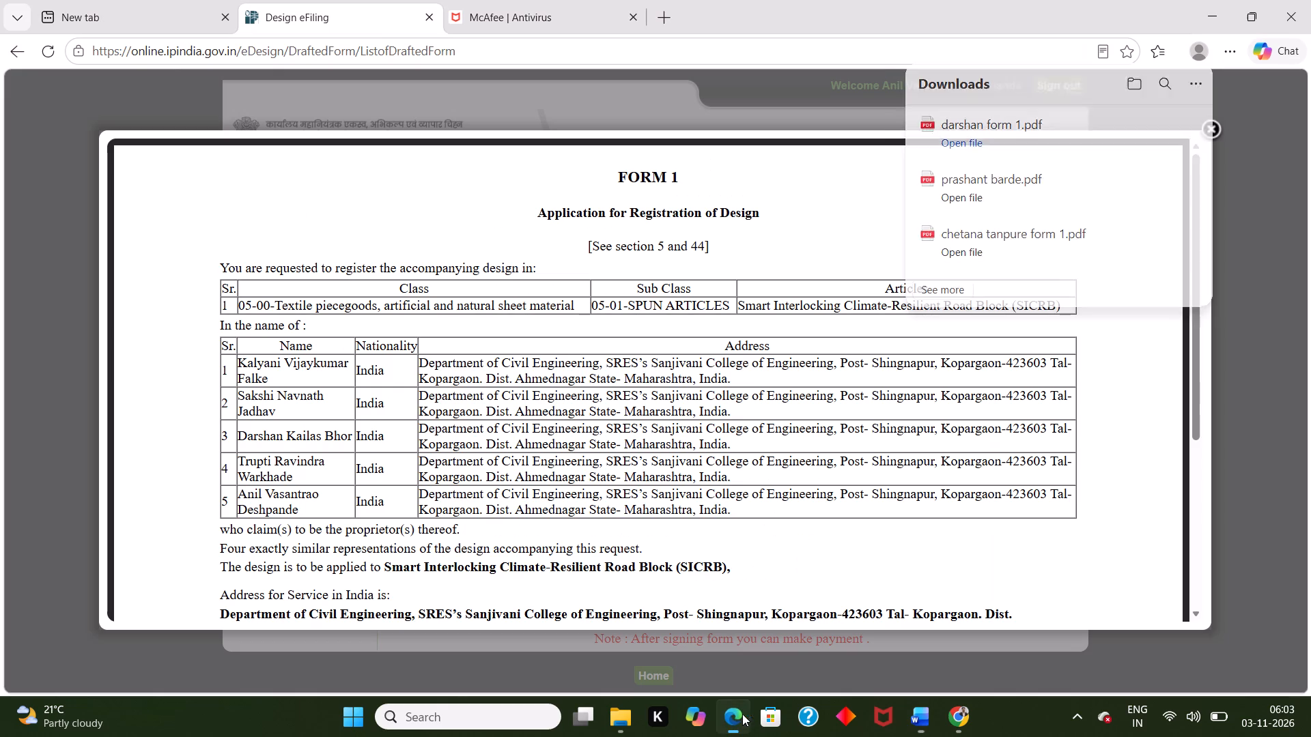
click(1214, 128)
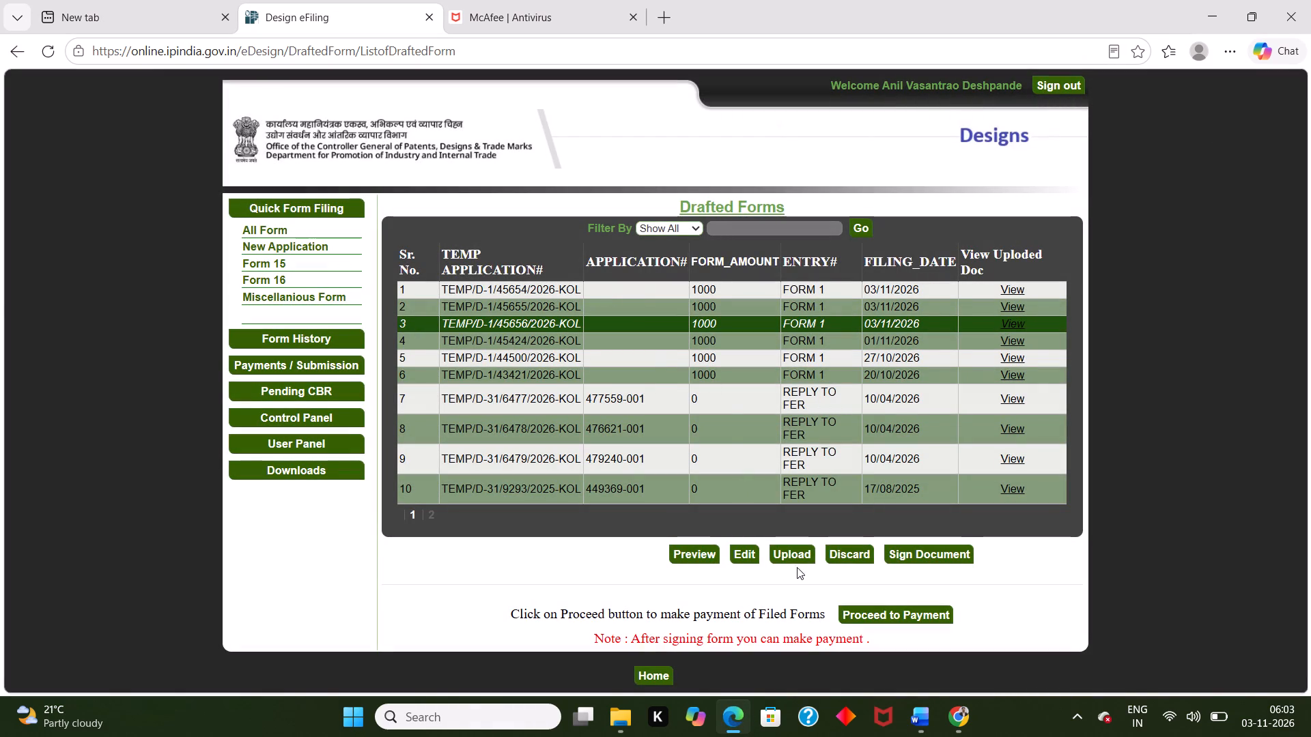
click(695, 551)
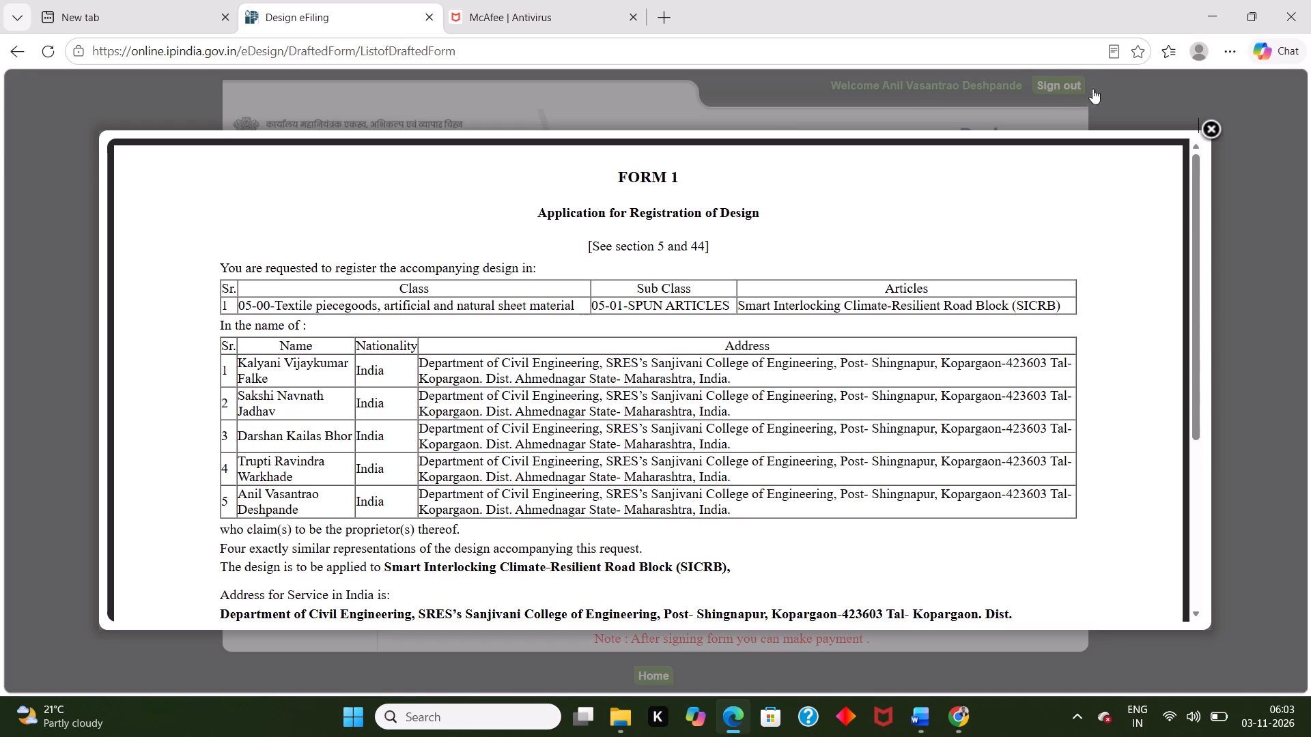
click(1211, 123)
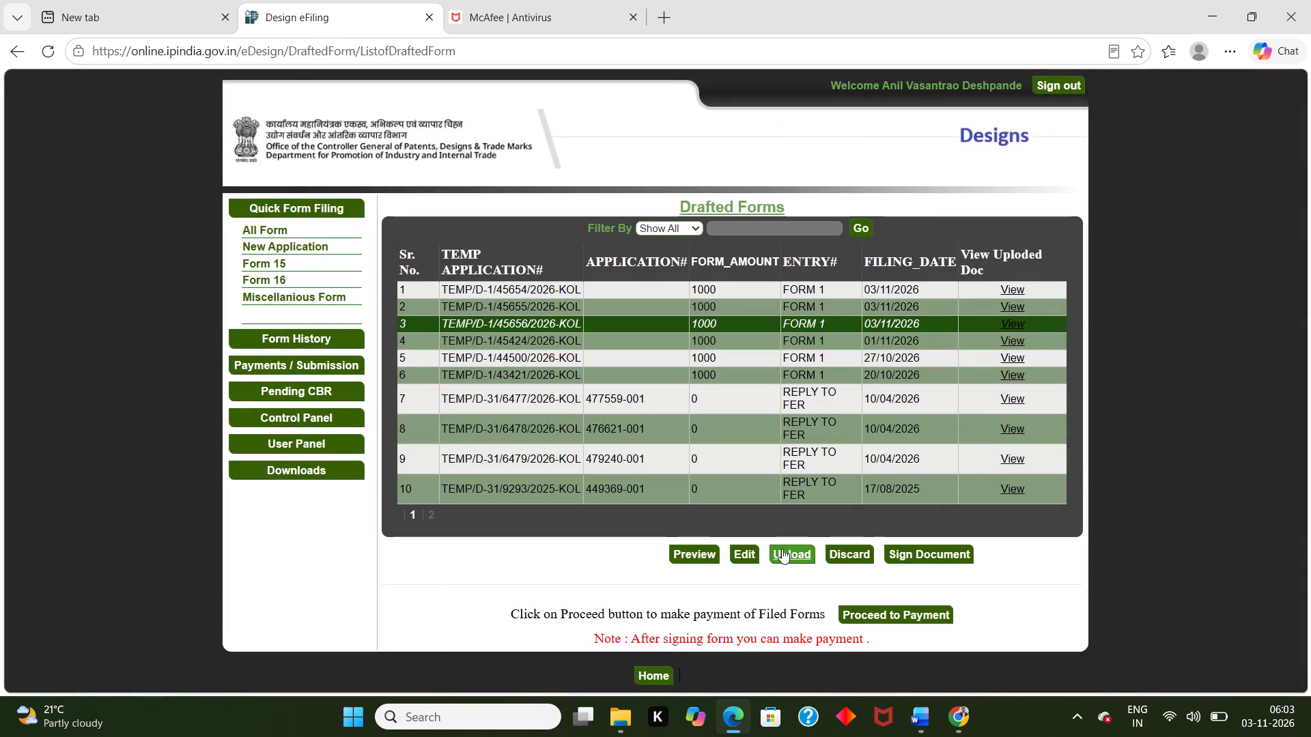
click(781, 549)
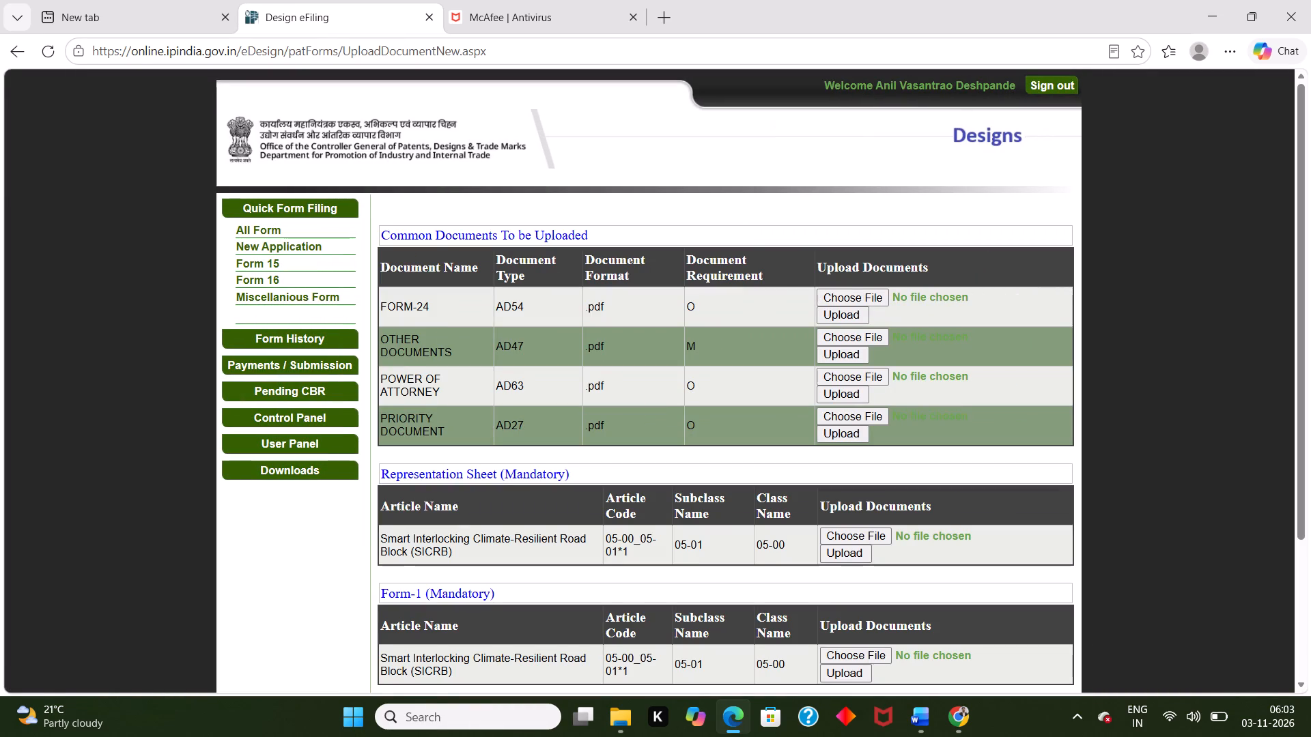
Start choosing a file for the mandatory OTHER DOCUMENTS (AD47) entry.
click(860, 337)
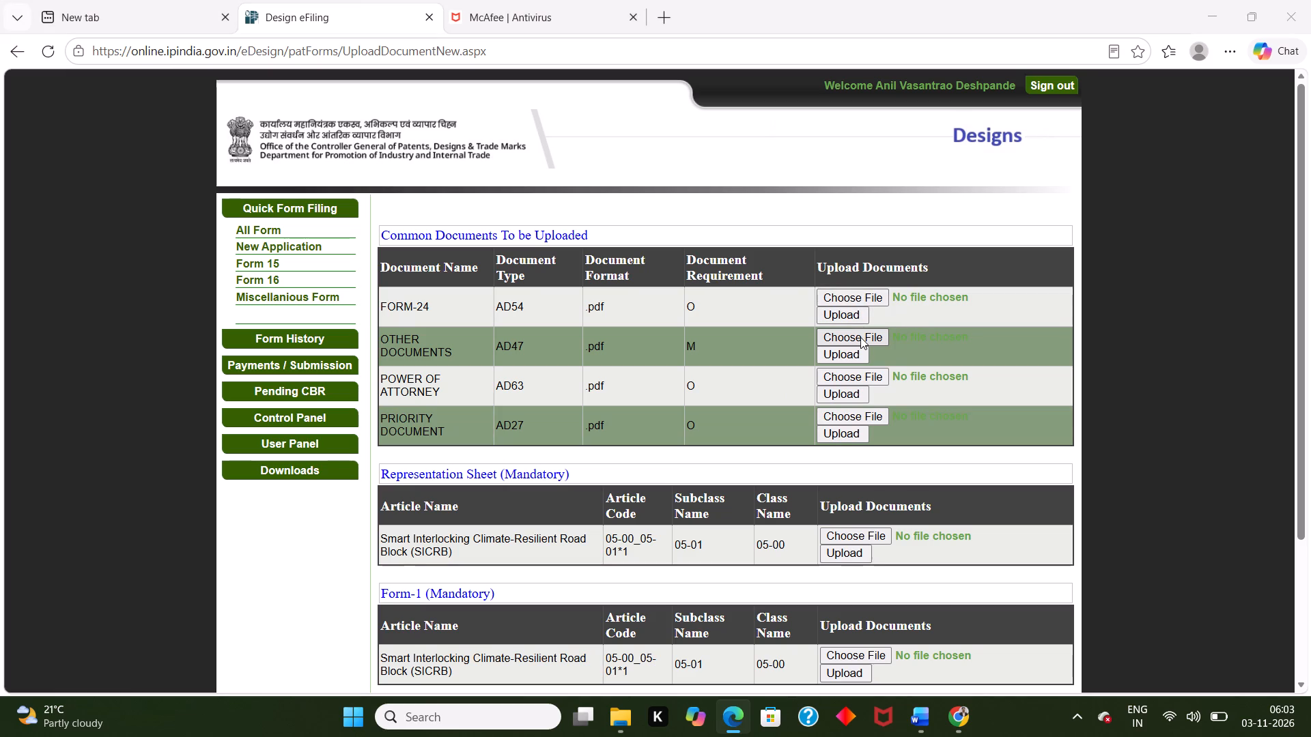
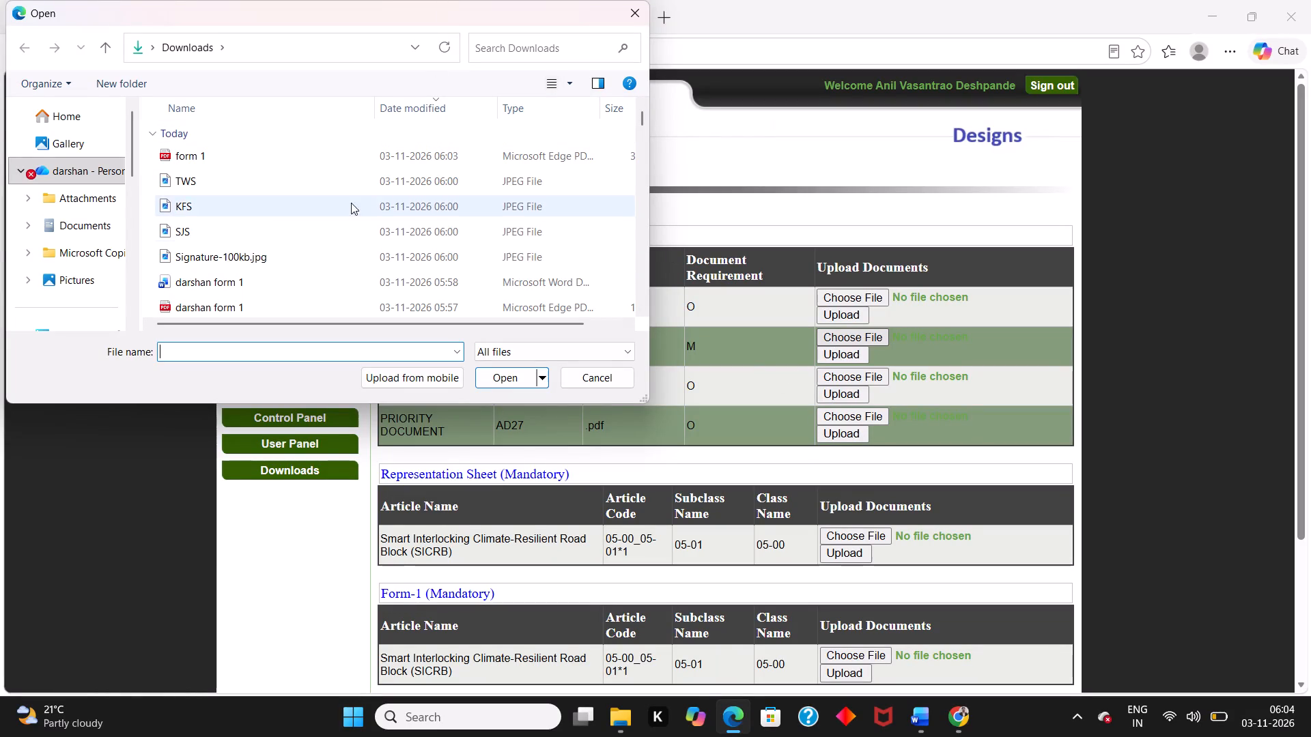
Upload the applicant's "dts" PDF from the Downloads folder as the mandatory OTHER DOCUMENTS (AD47) entry.
scroll(313, 261, down, 2)
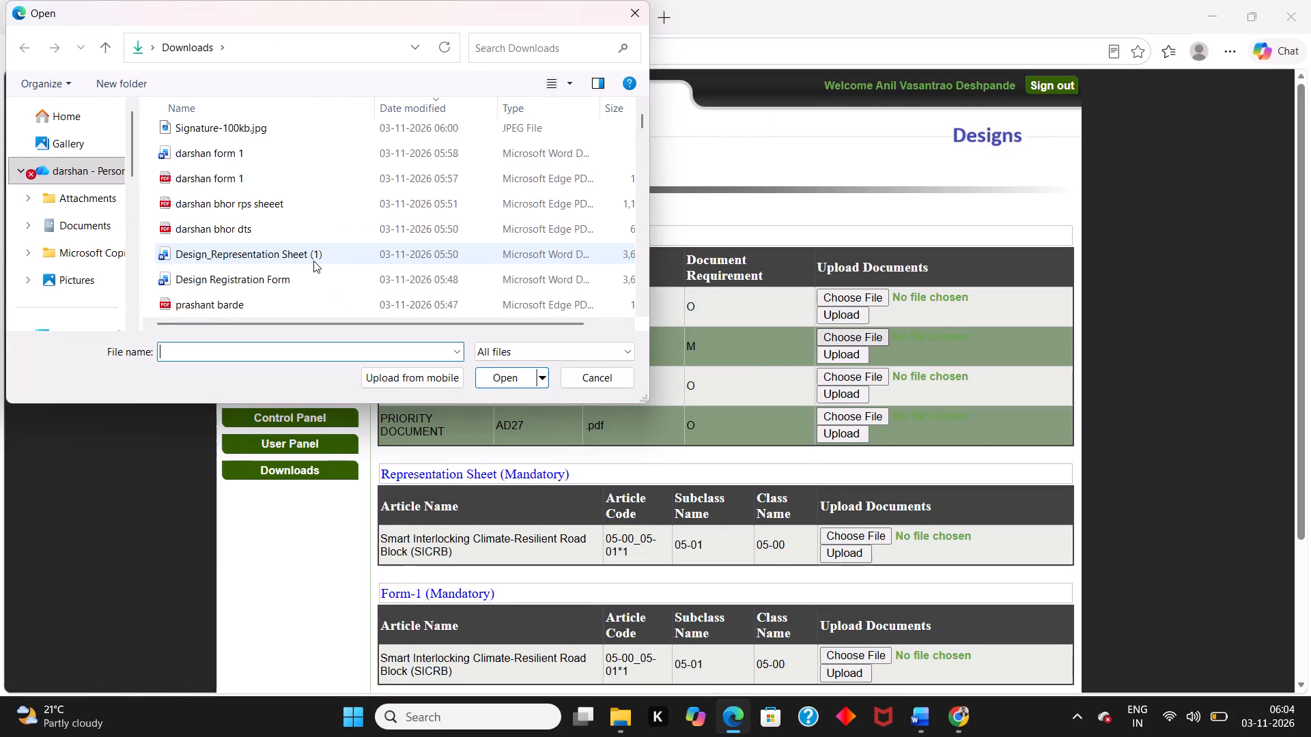
click(259, 227)
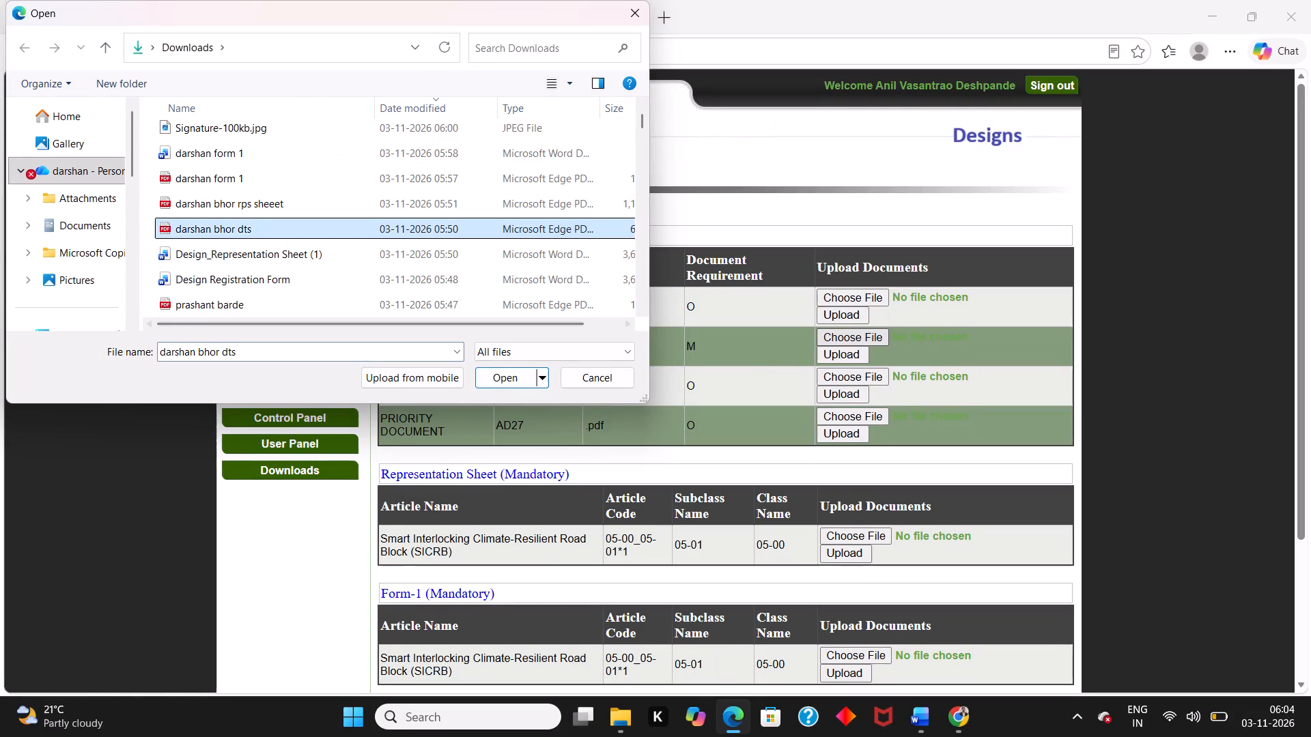
click(505, 379)
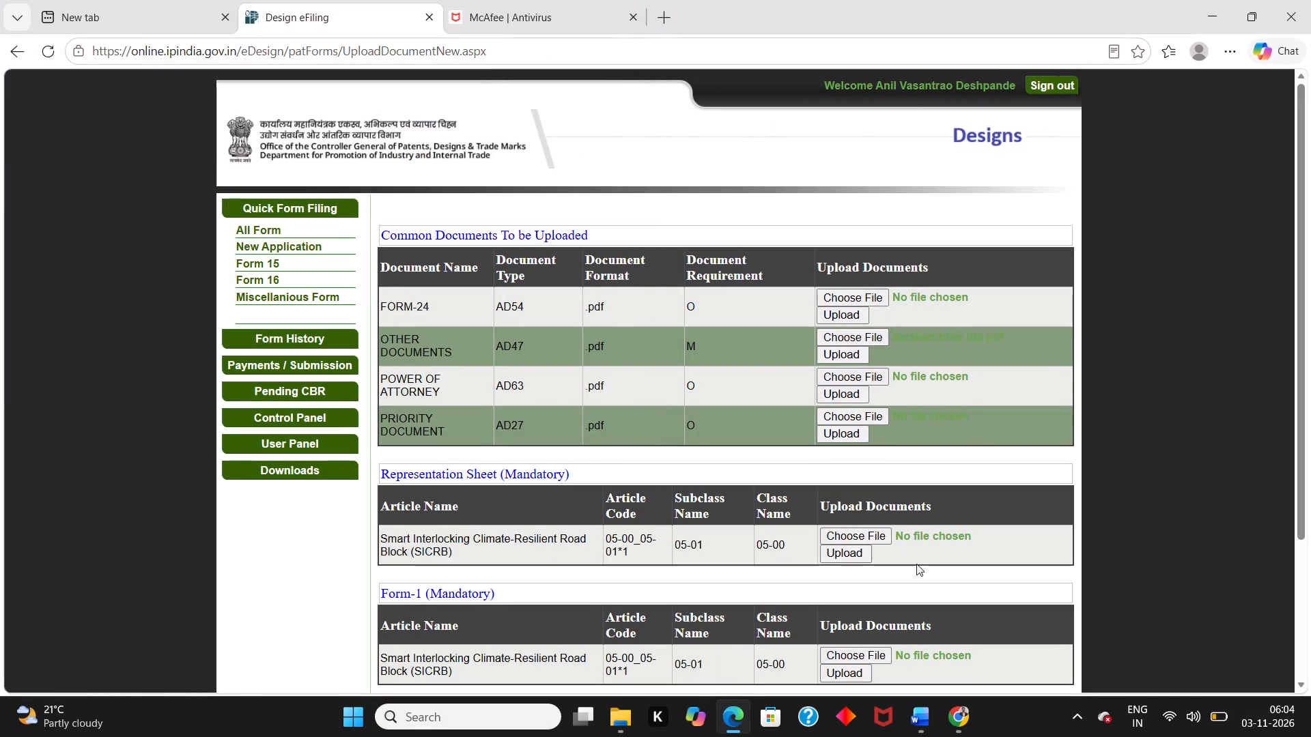
click(857, 352)
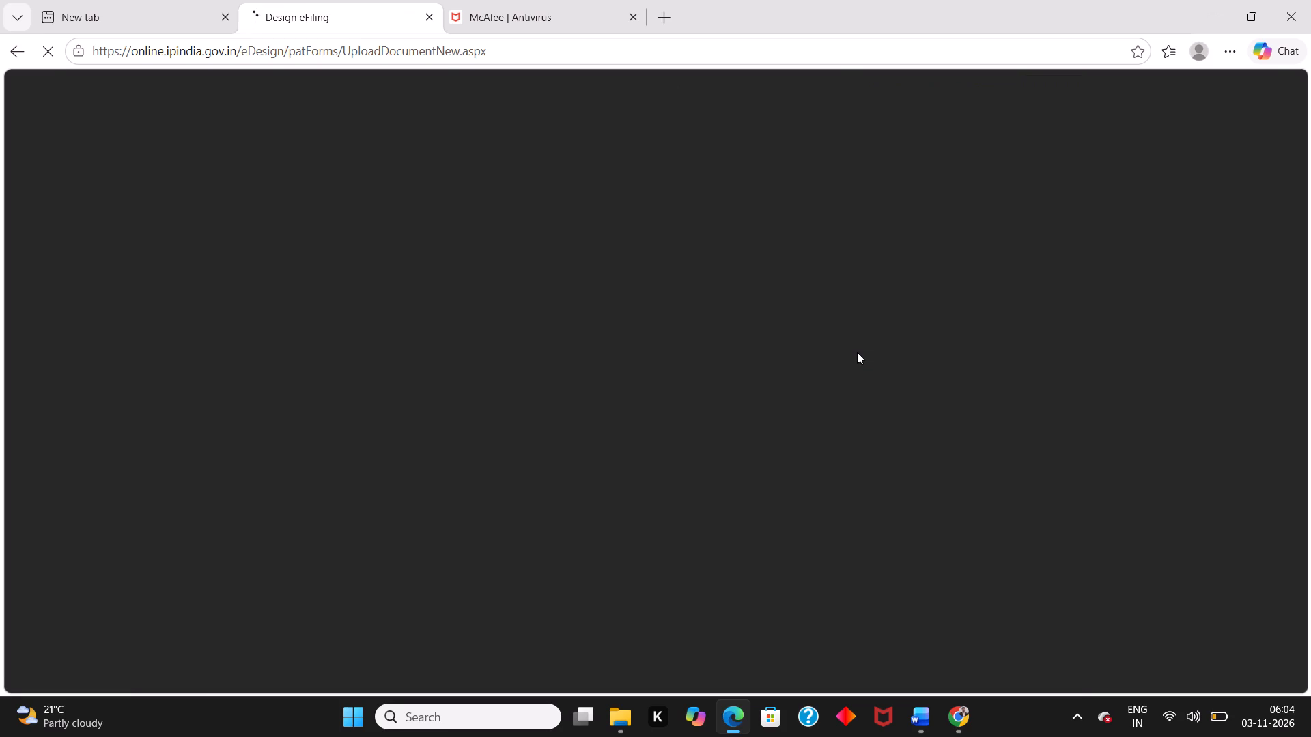
click(817, 166)
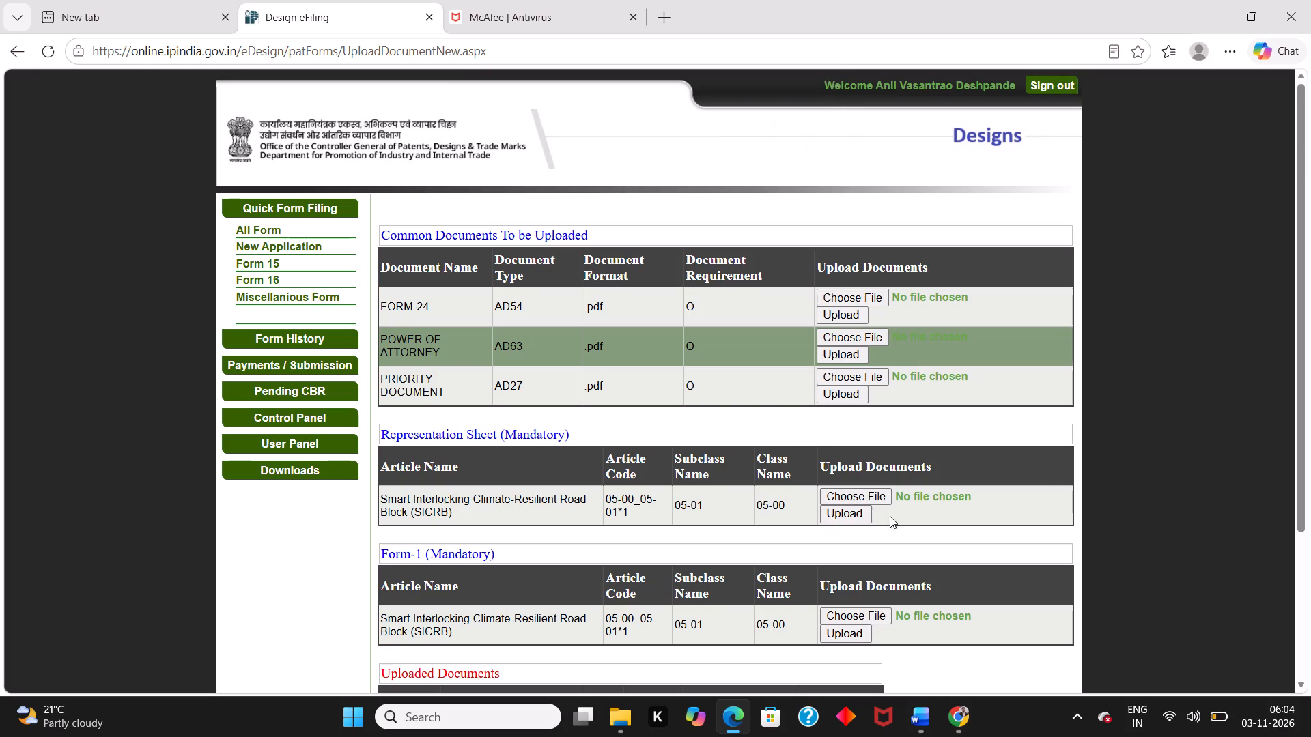
Upload the applicant's "rps sheeet" PDF as the mandatory Representation Sheet for the Smart Interlocking Climate-Resilient Road Block (SICRB).
drag(852, 495, 852, 504)
click(854, 491)
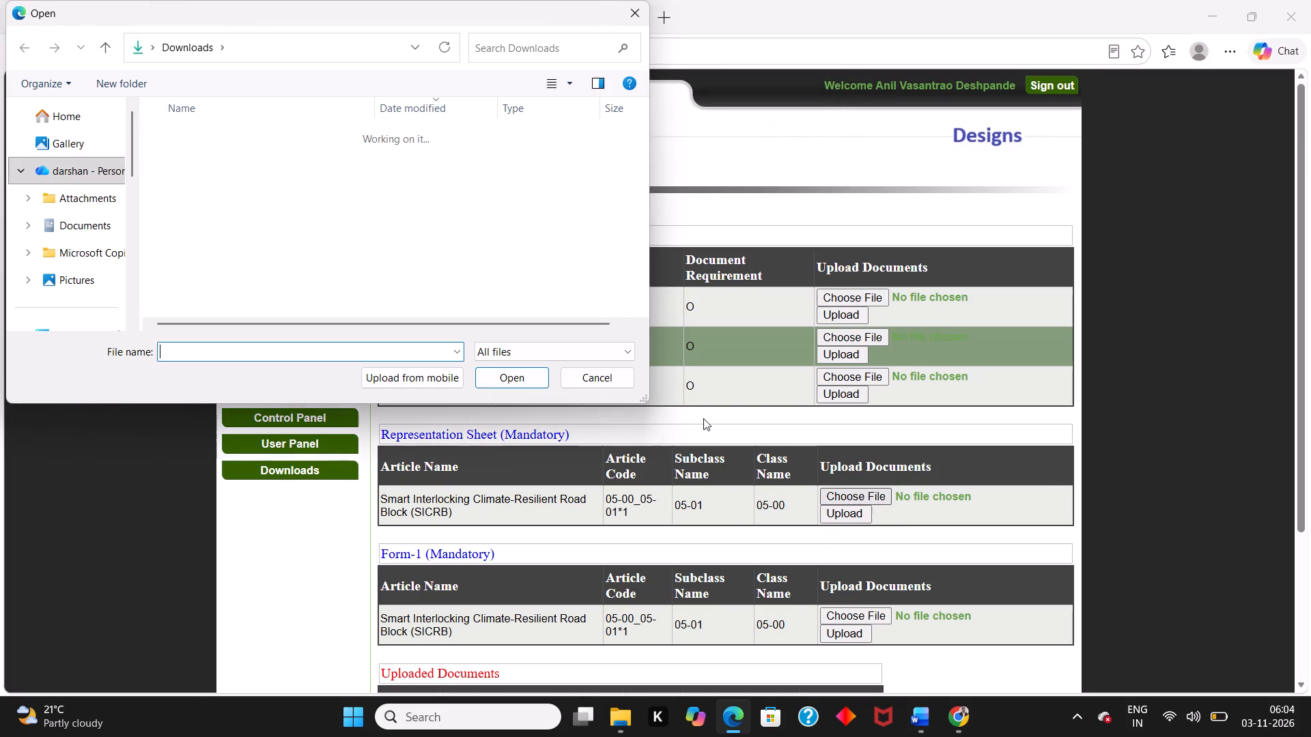
scroll(348, 258, down, 2)
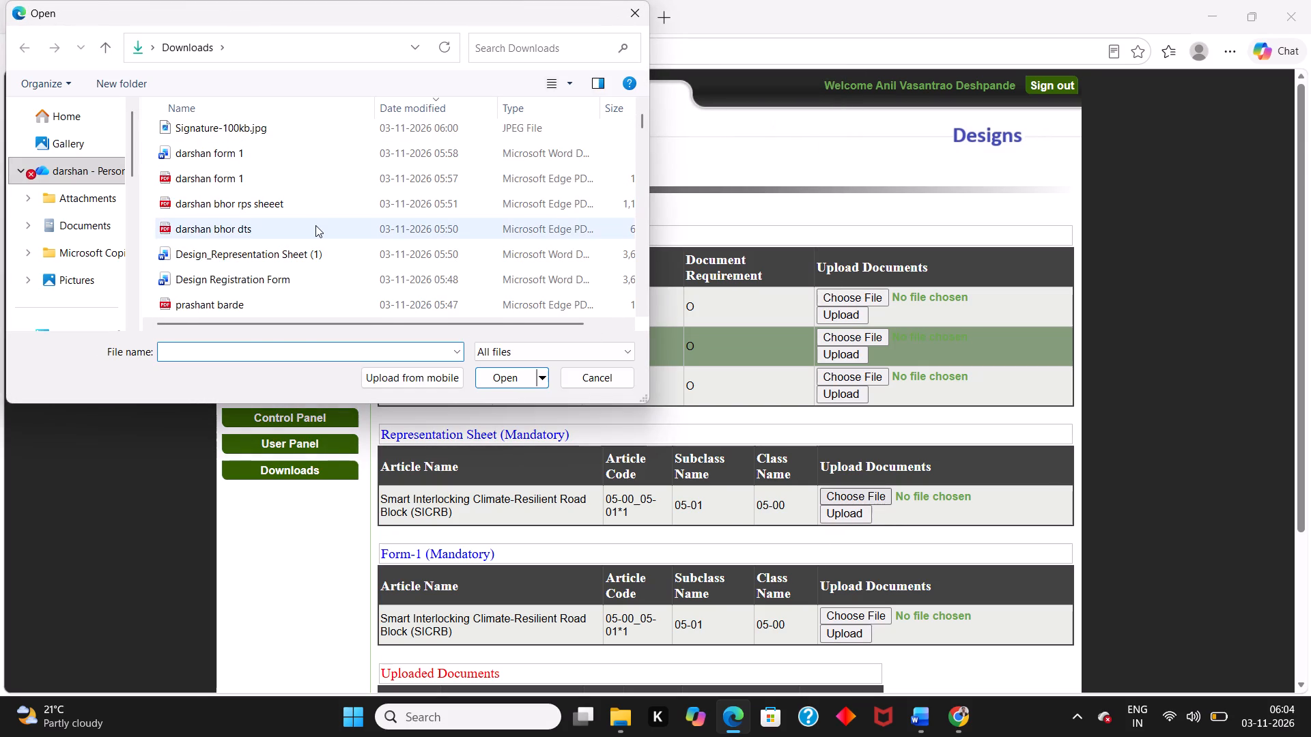
click(318, 248)
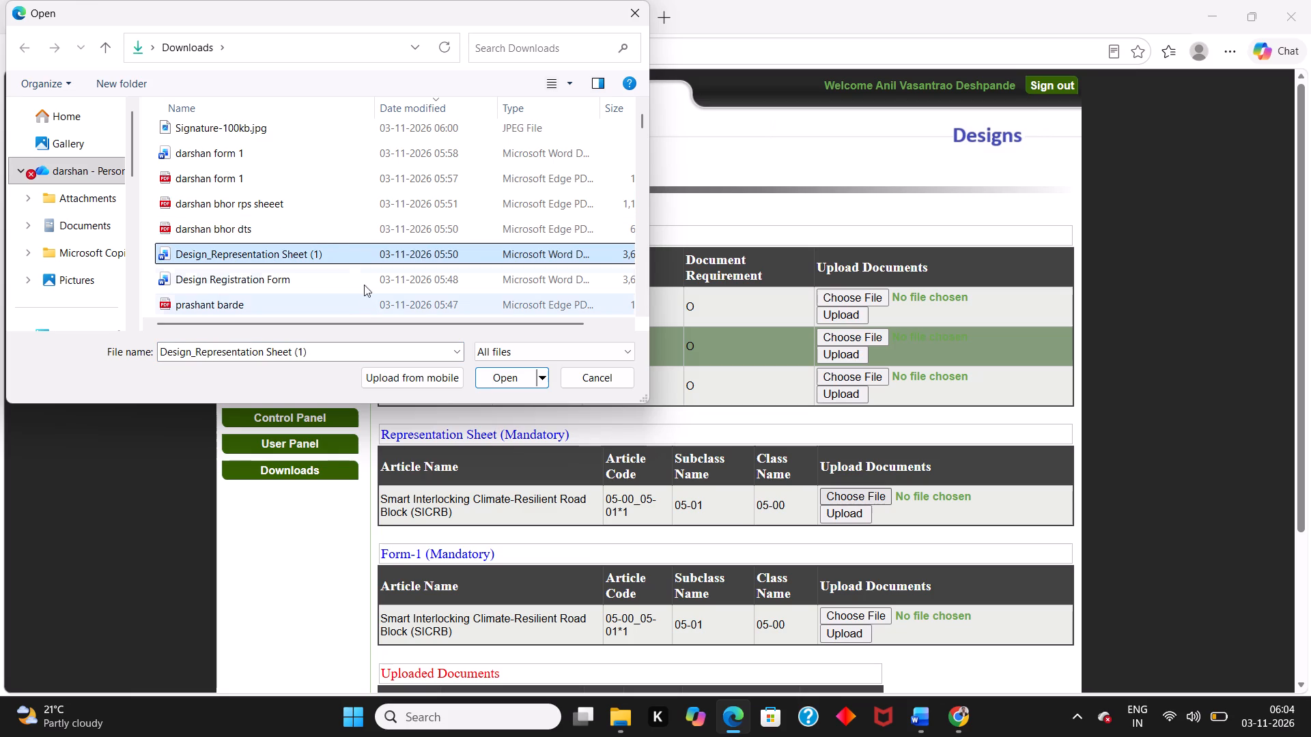
click(325, 207)
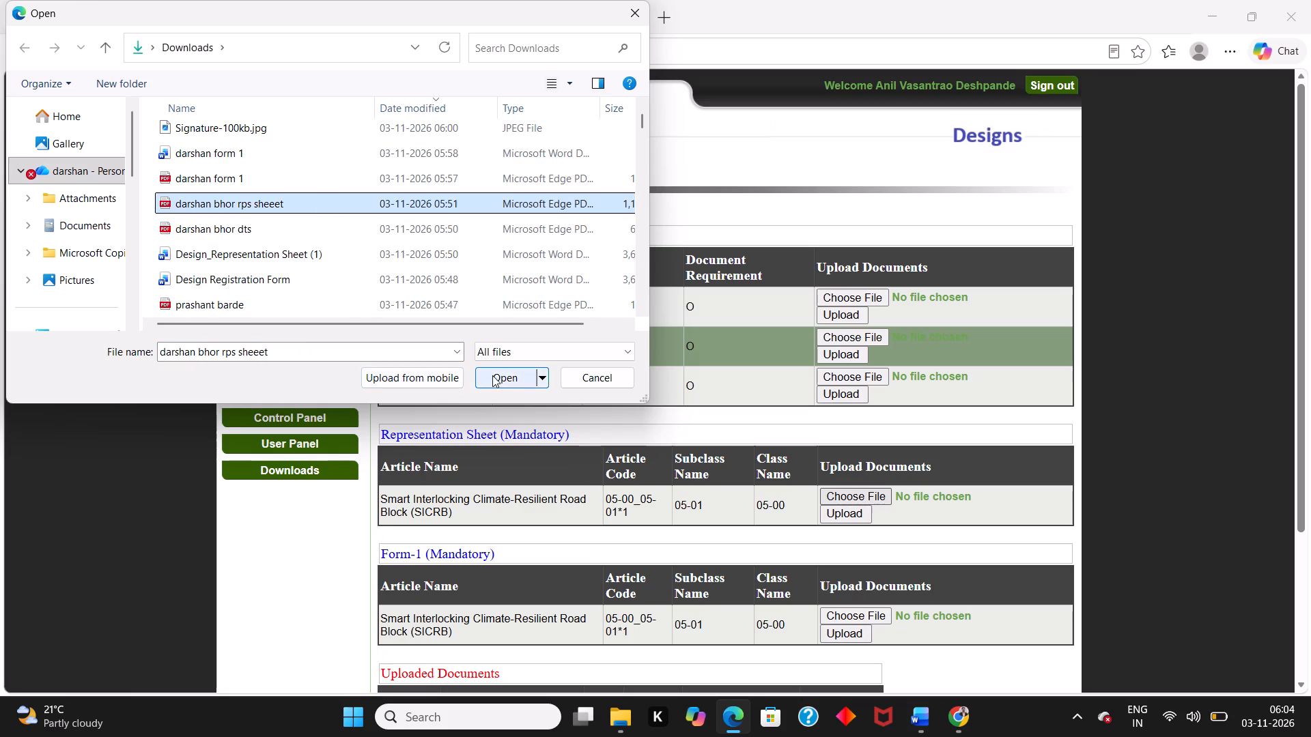
click(492, 375)
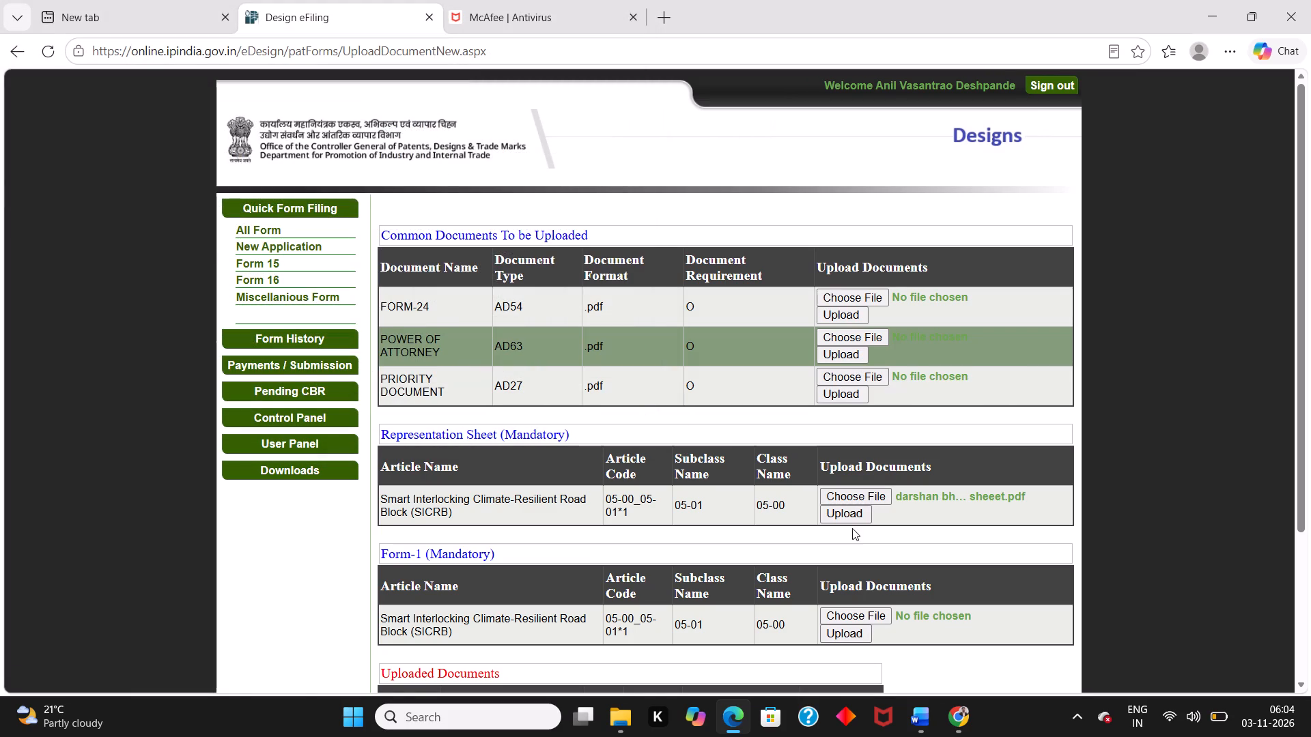
double_click(856, 514)
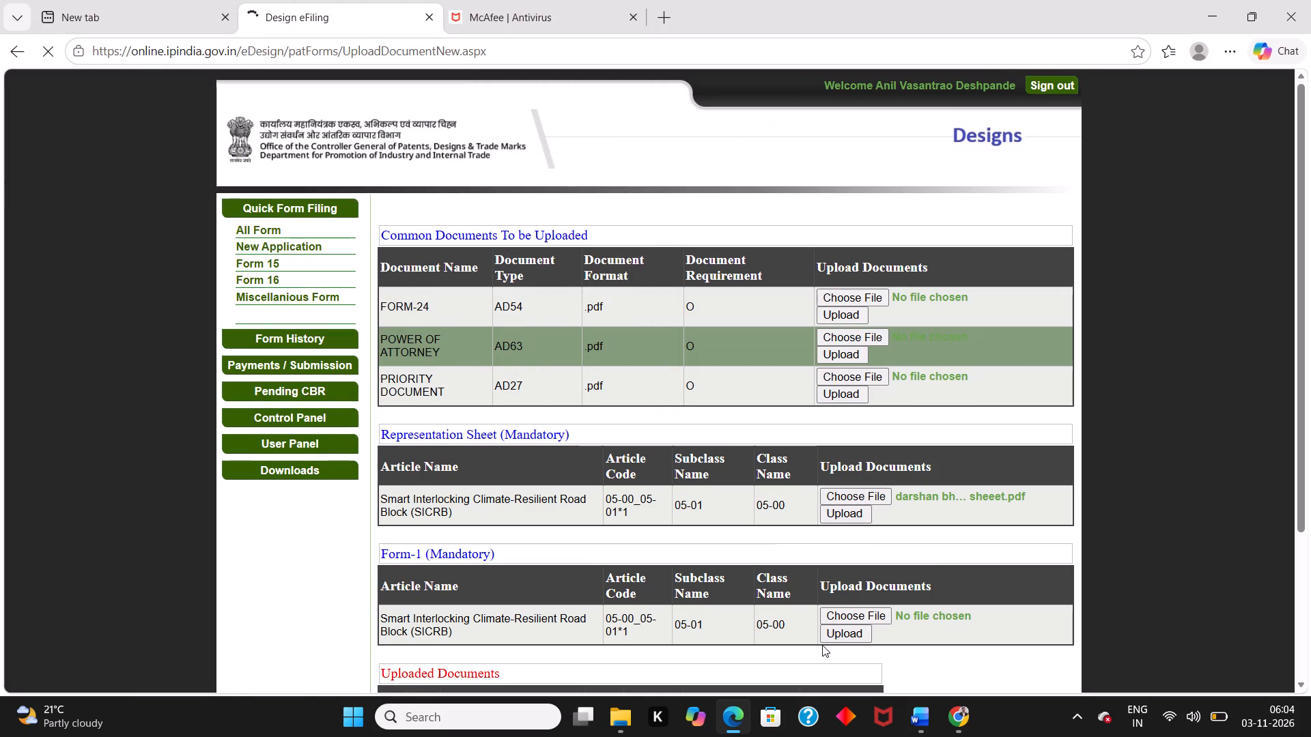
click(854, 616)
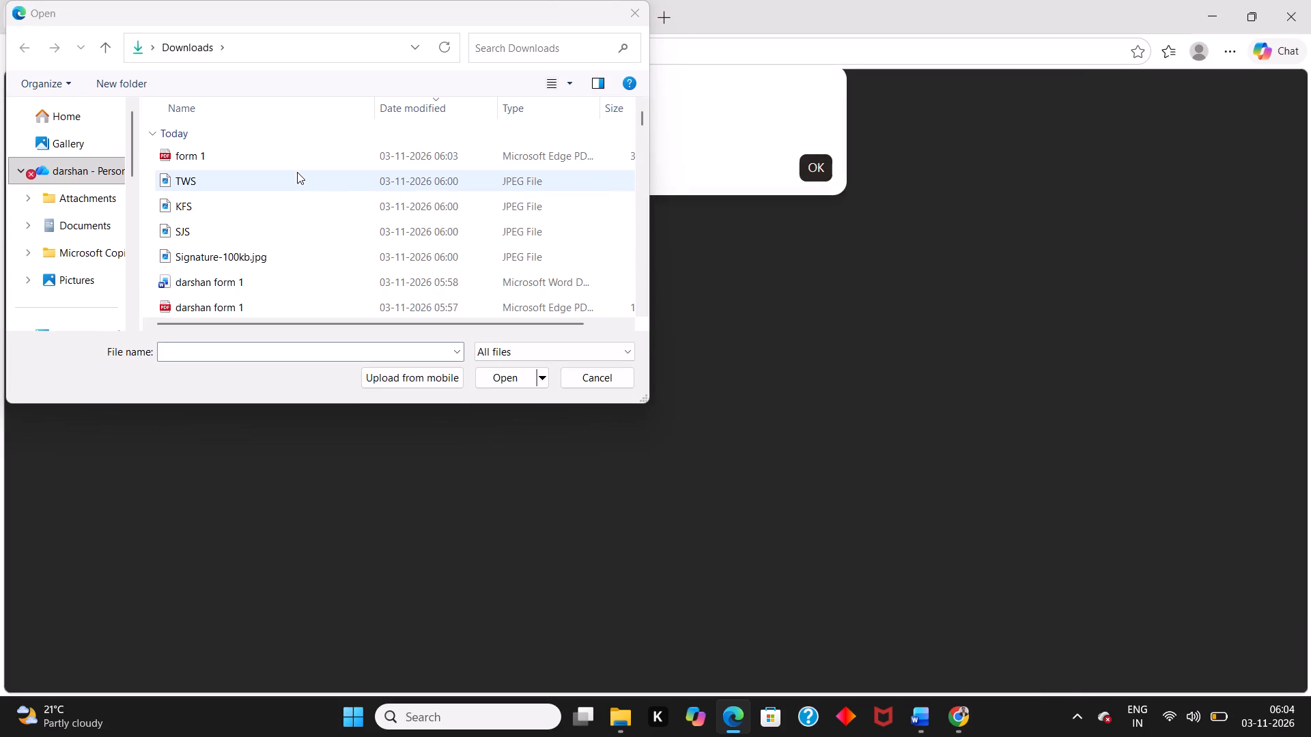
double_click(287, 302)
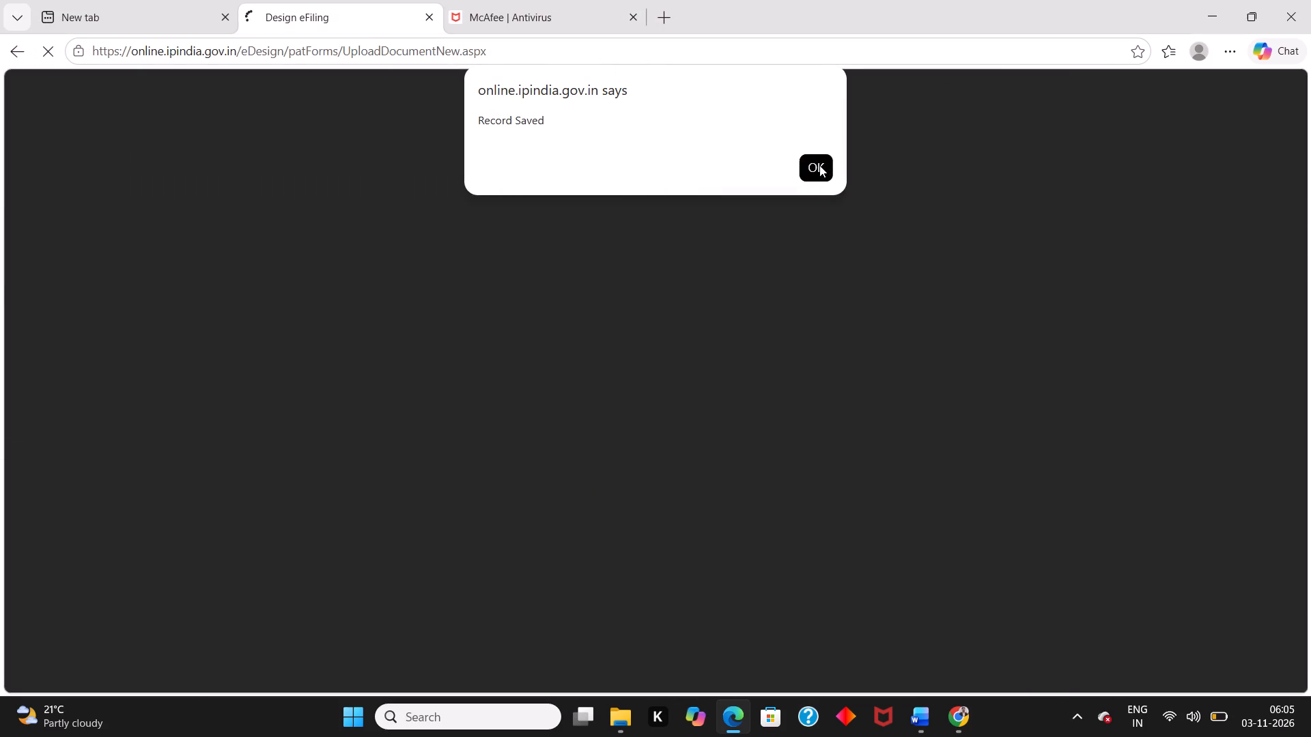
click(819, 165)
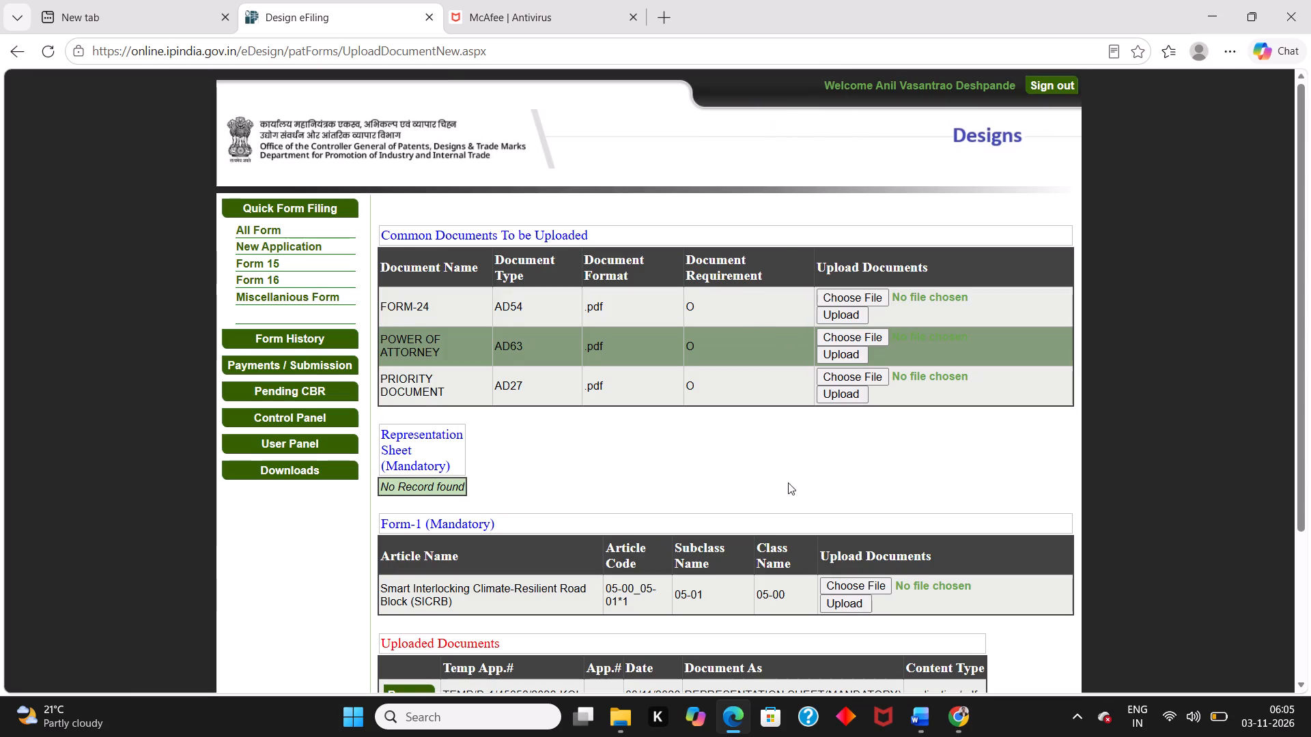
Upload "form 1.pdf" from the Downloads folder as the mandatory Form-1 for the road block article.
scroll(813, 517, down, 2)
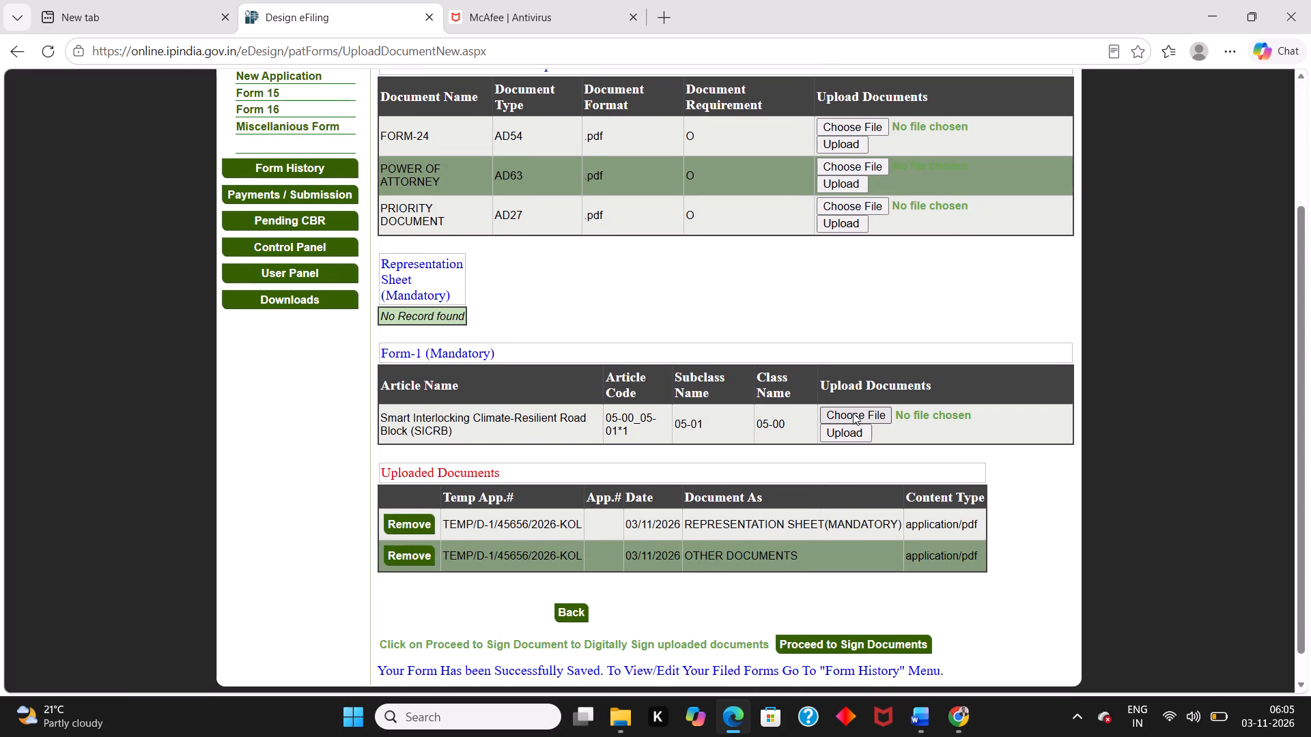
click(858, 414)
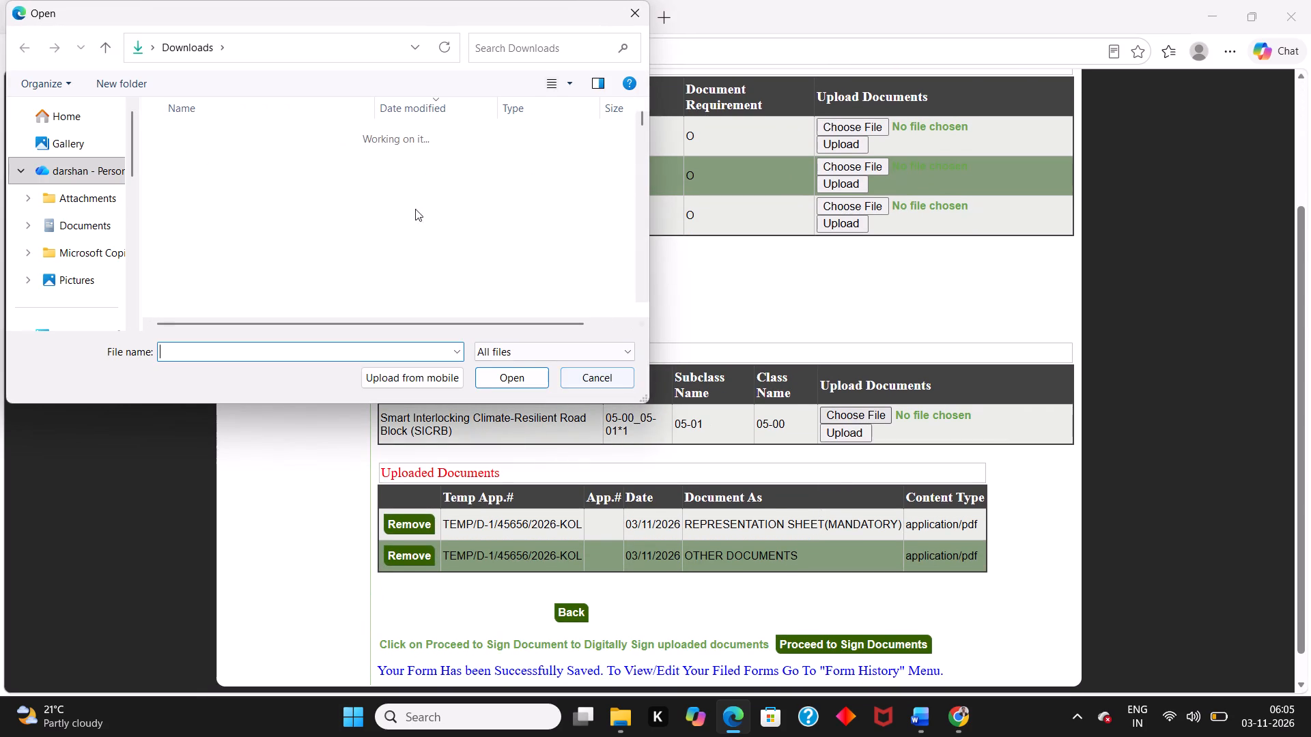
click(233, 159)
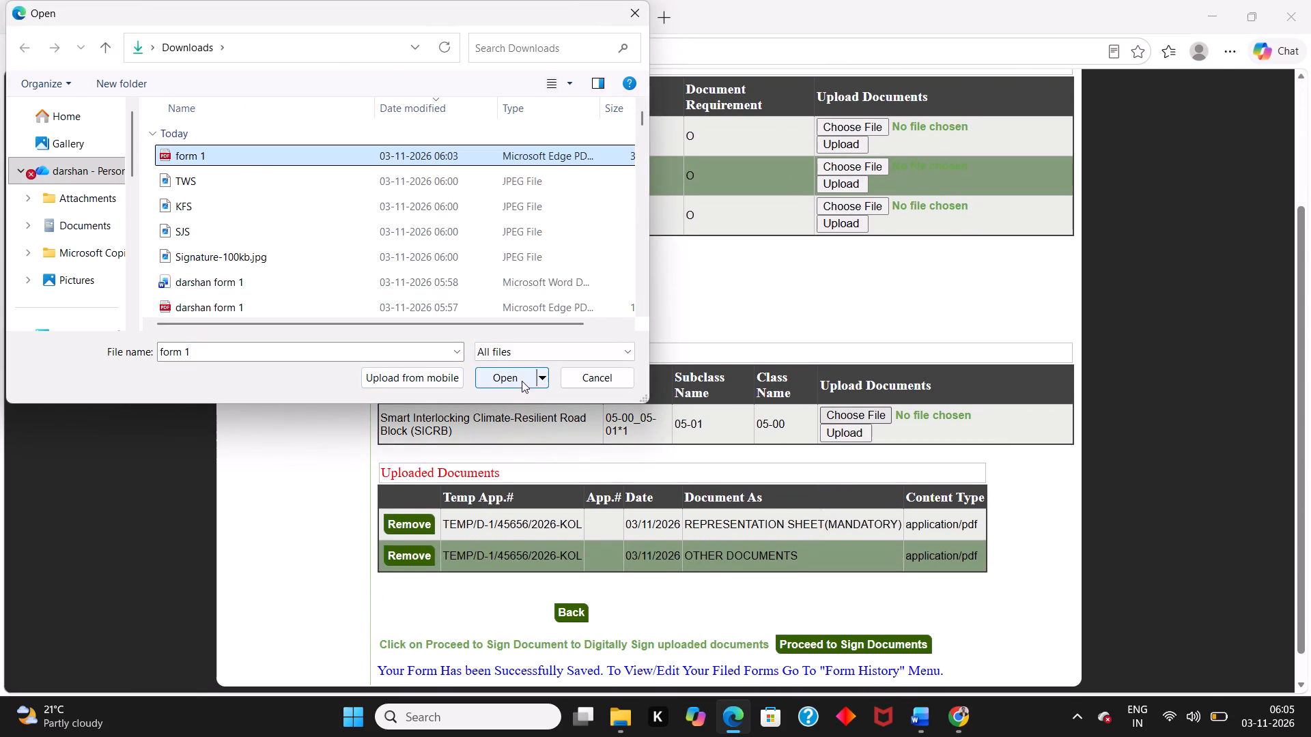
click(522, 381)
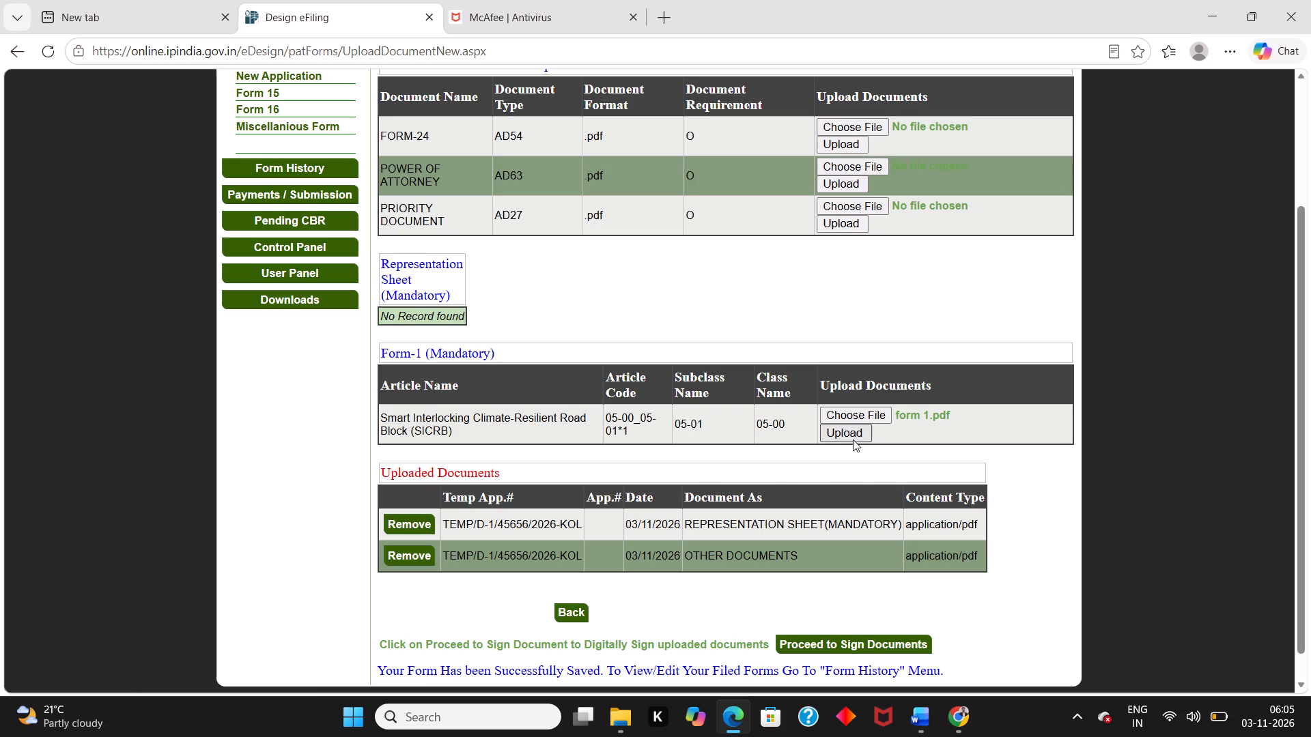
click(853, 439)
click(821, 173)
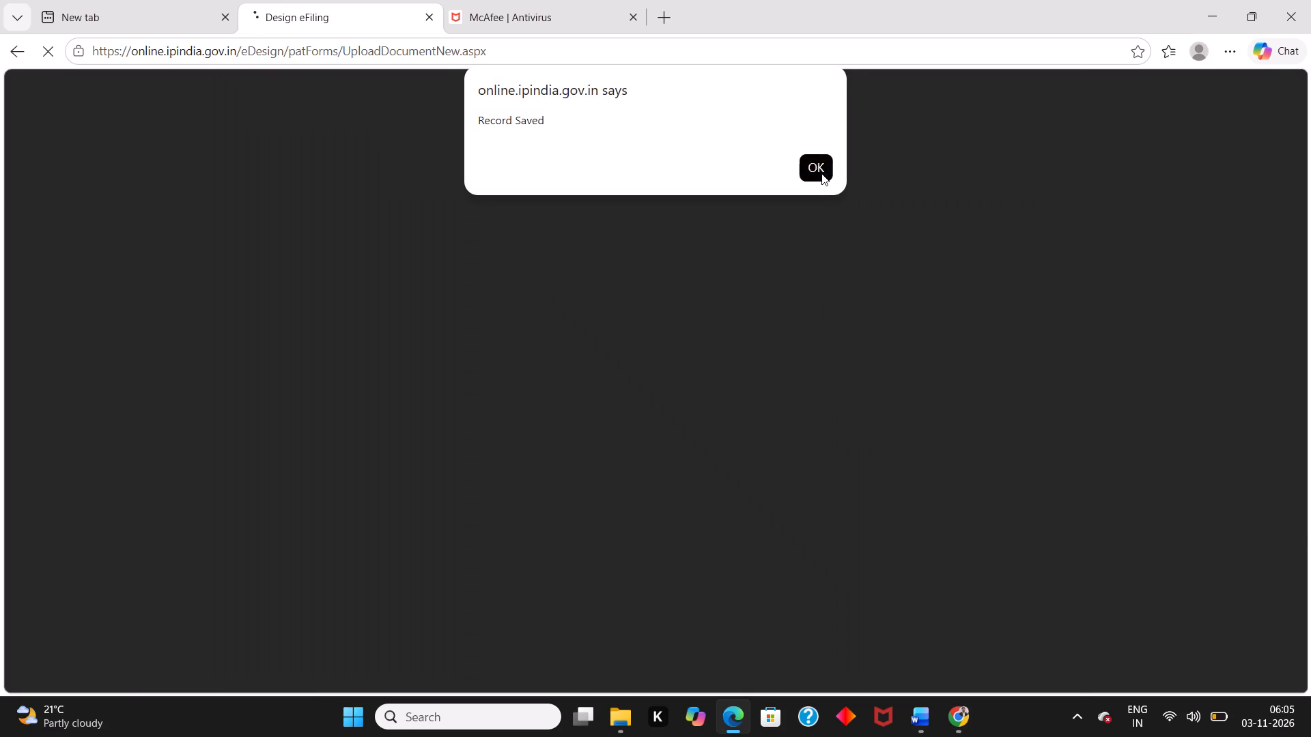
scroll(615, 567, down, 4)
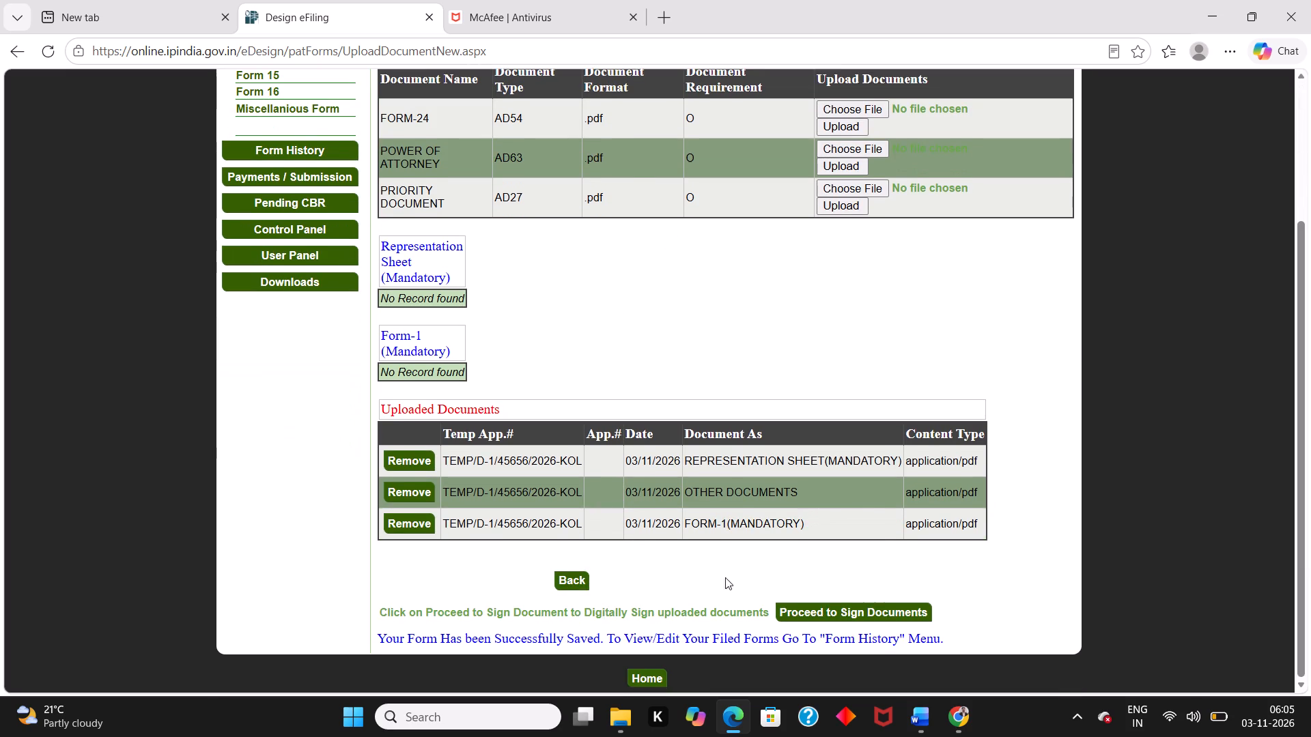
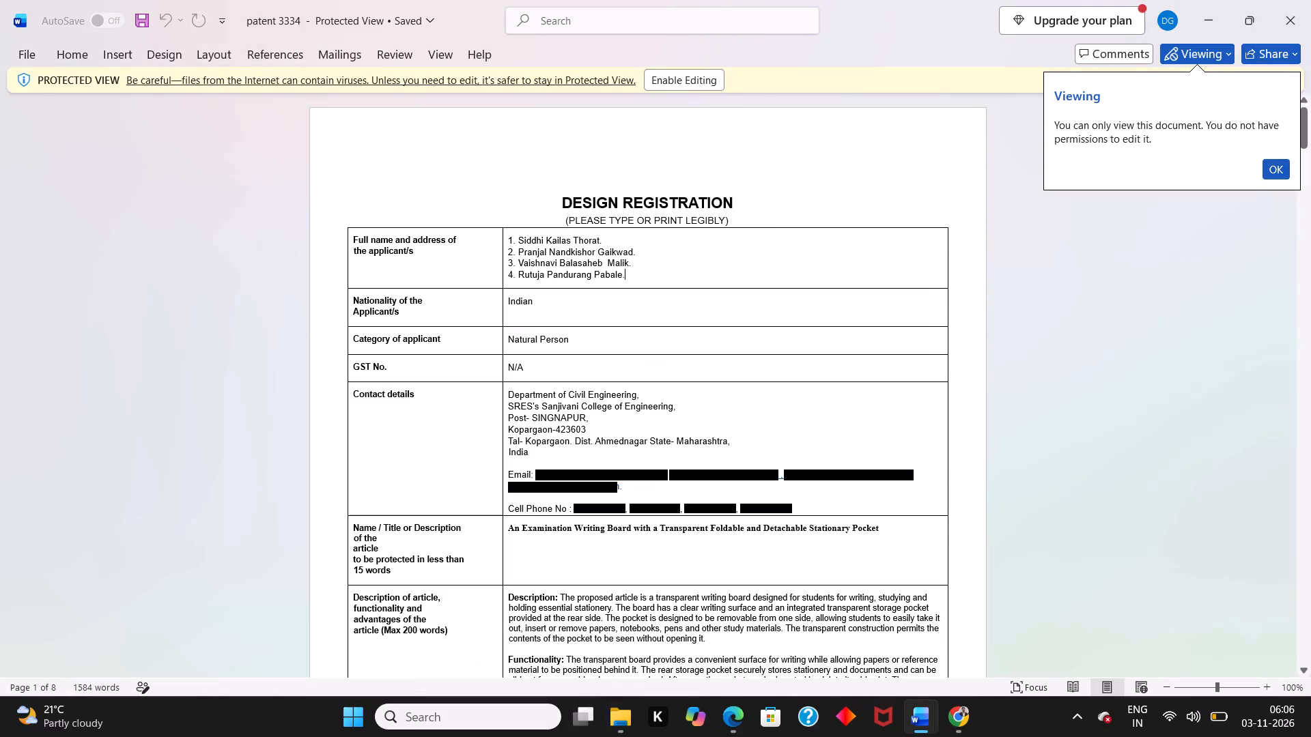
Enable editing of the patent 3334 document and add the professor's name as the fifth applicant in the applicants' name row.
double_click(687, 82)
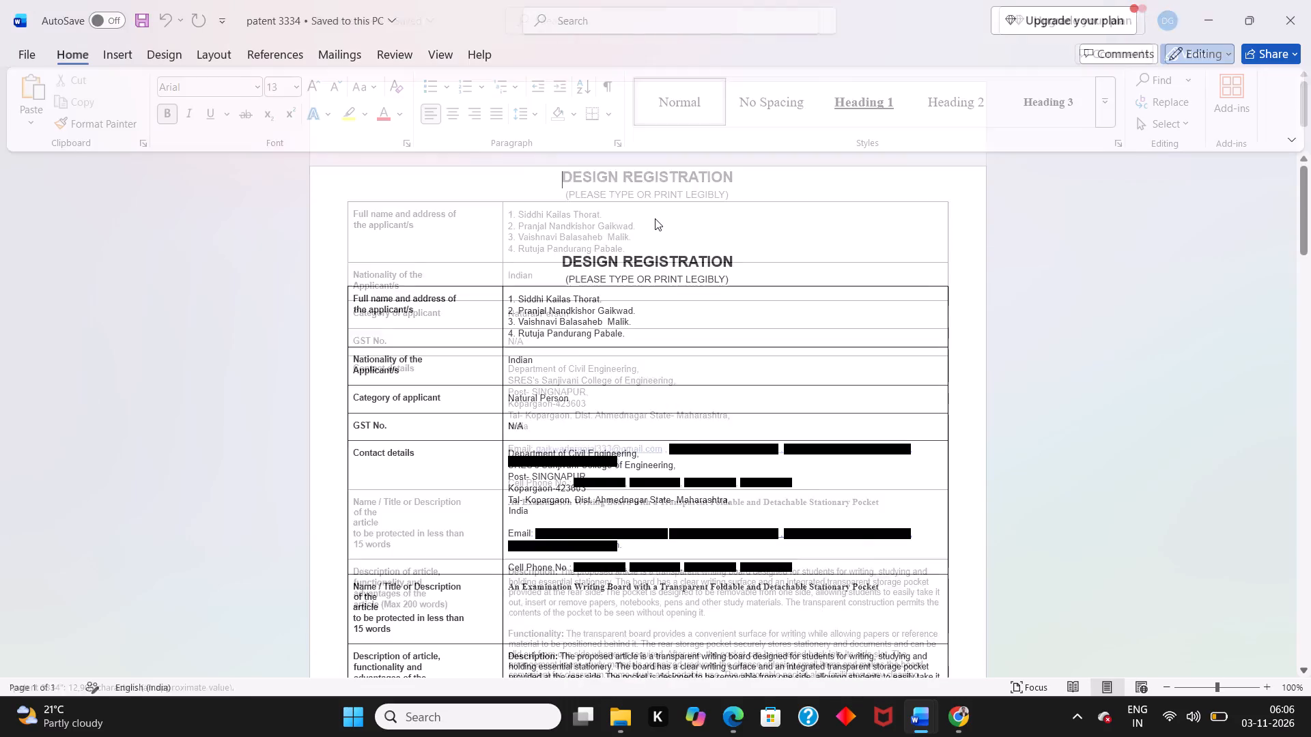
click(632, 340)
key(Return)
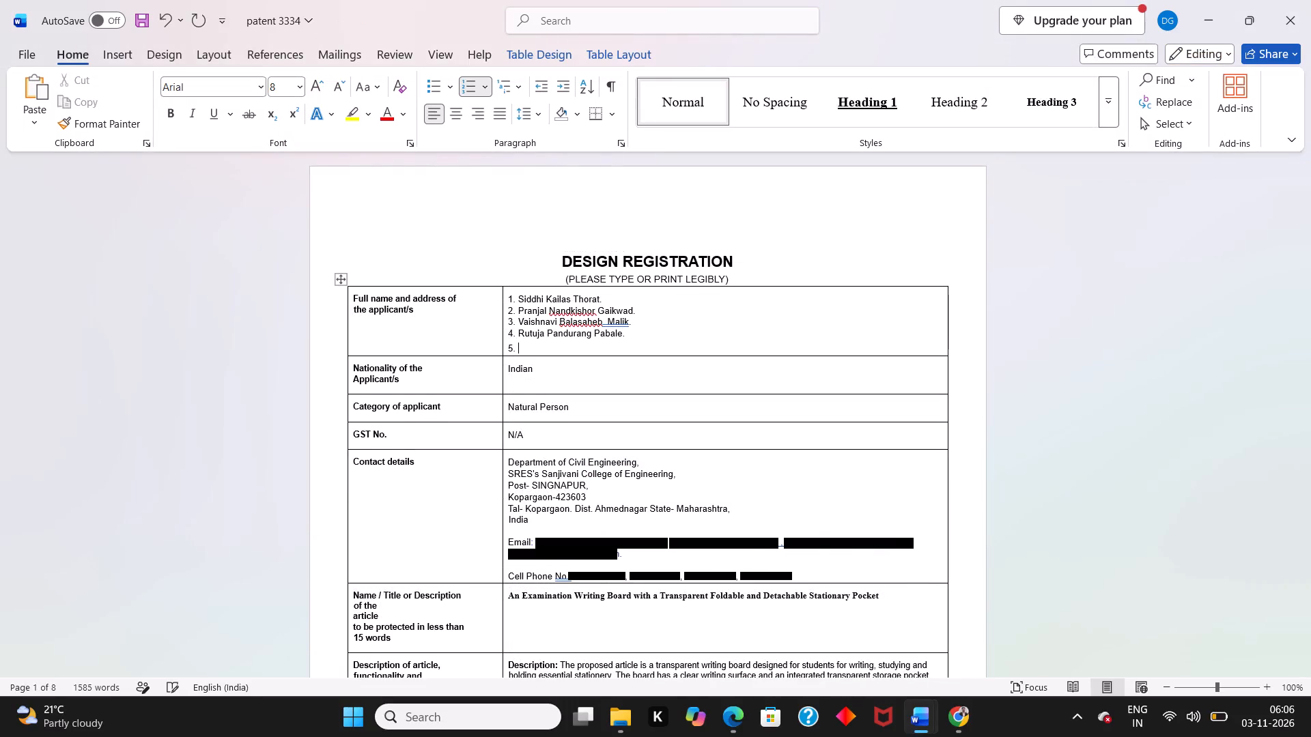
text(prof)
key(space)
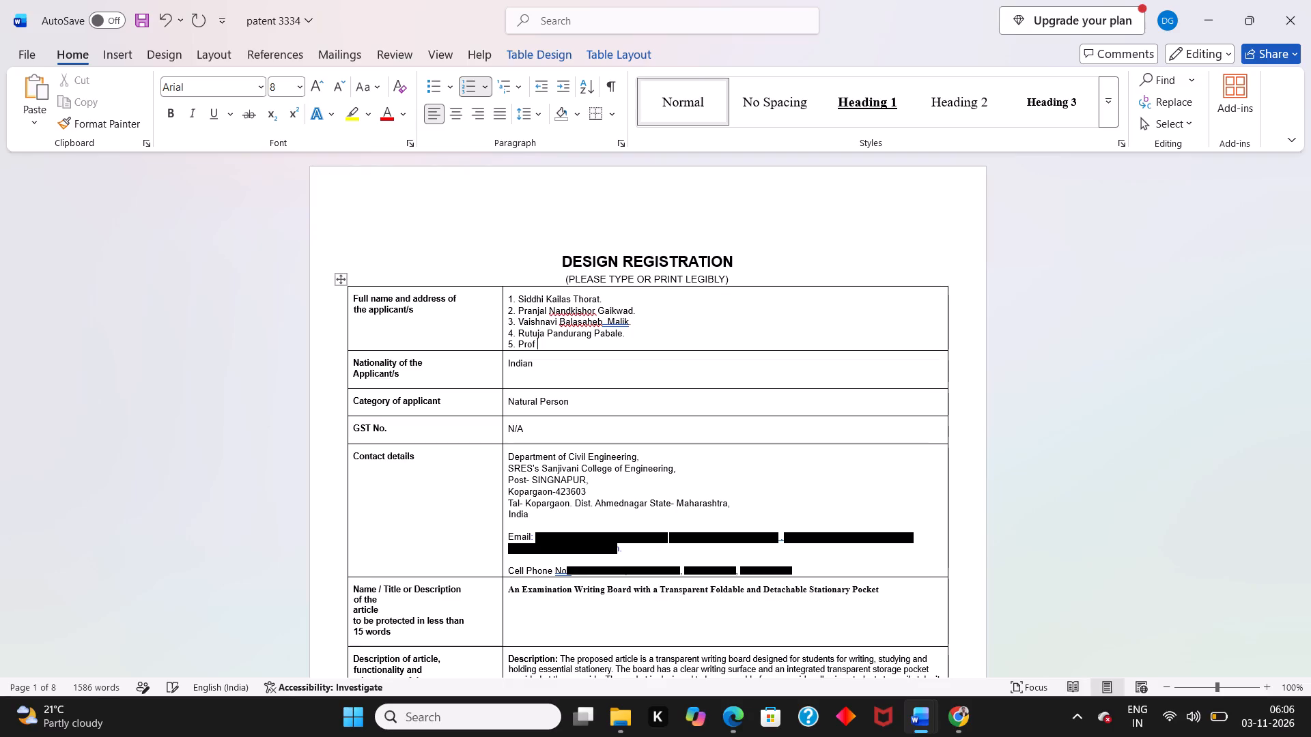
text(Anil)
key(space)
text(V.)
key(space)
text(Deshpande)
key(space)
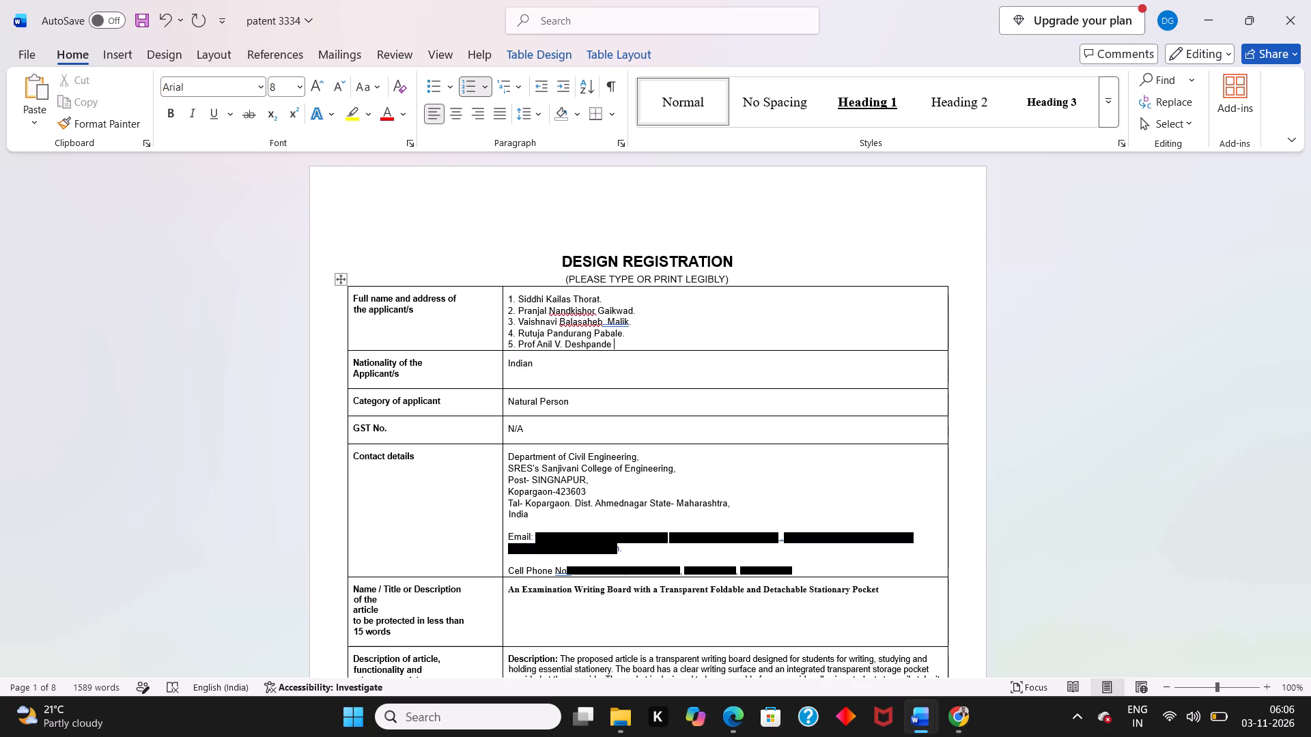
Print the design registration document to a PDF in Downloads, named with the second applicant's first name and surname followed by "dts".
scroll(655, 567, down, 1)
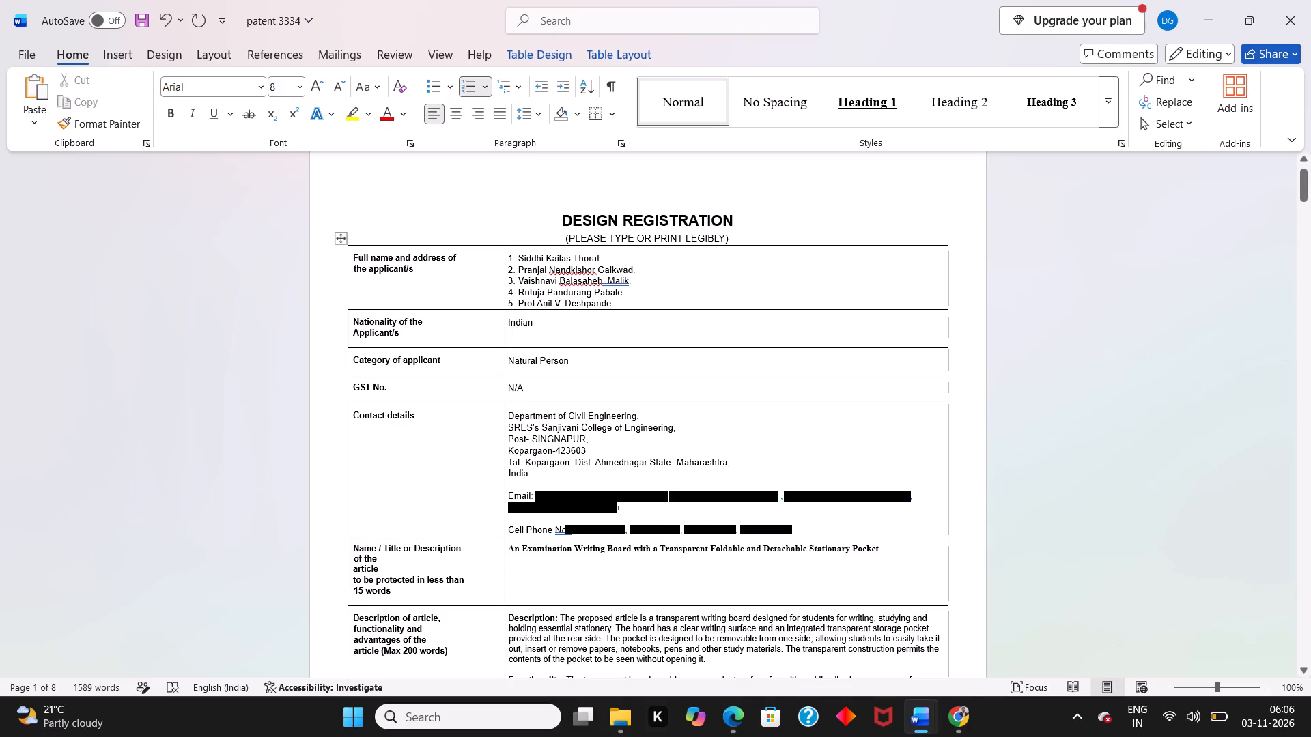
key(ctrl+p)
click(168, 130)
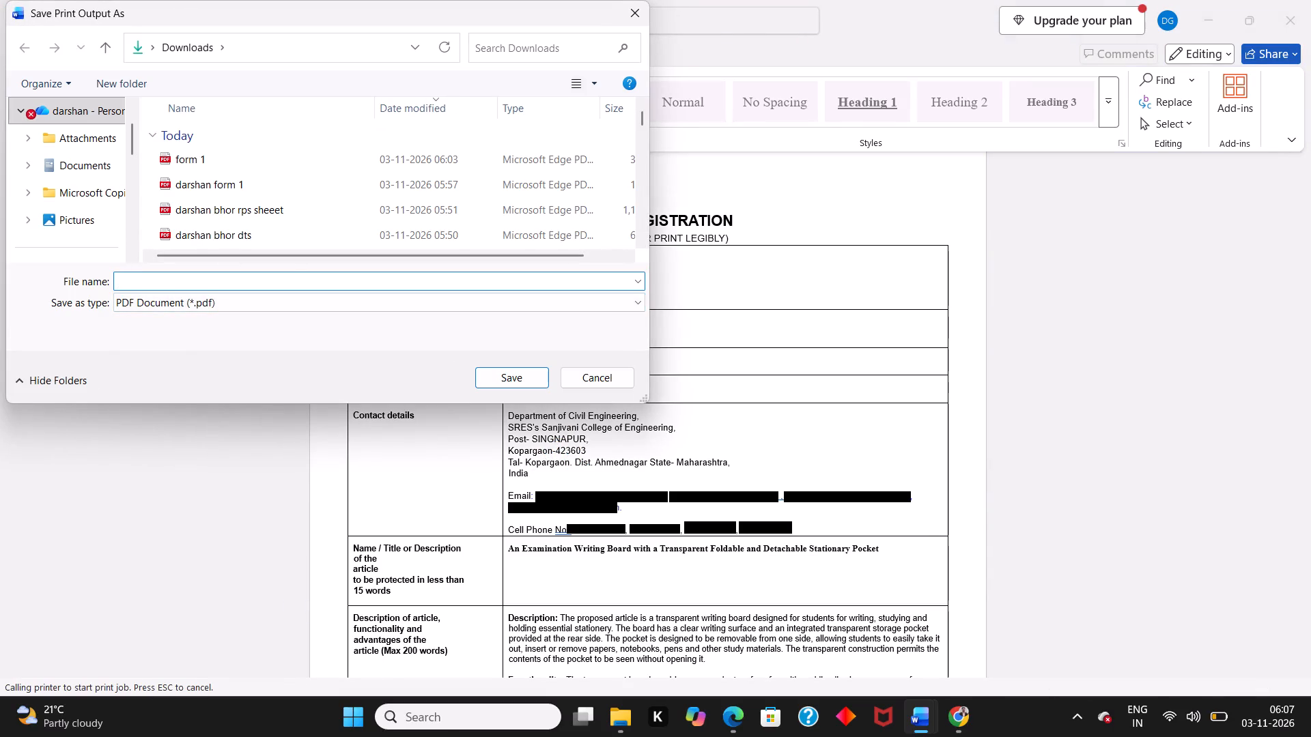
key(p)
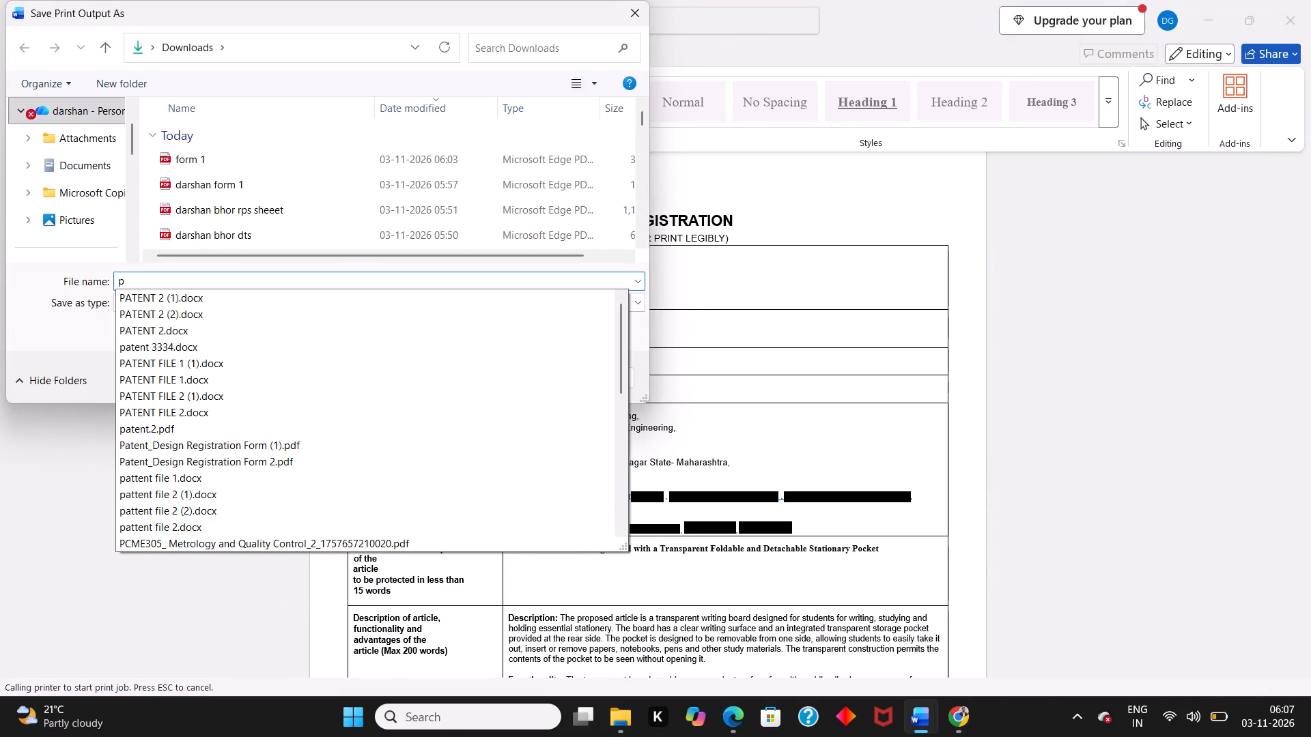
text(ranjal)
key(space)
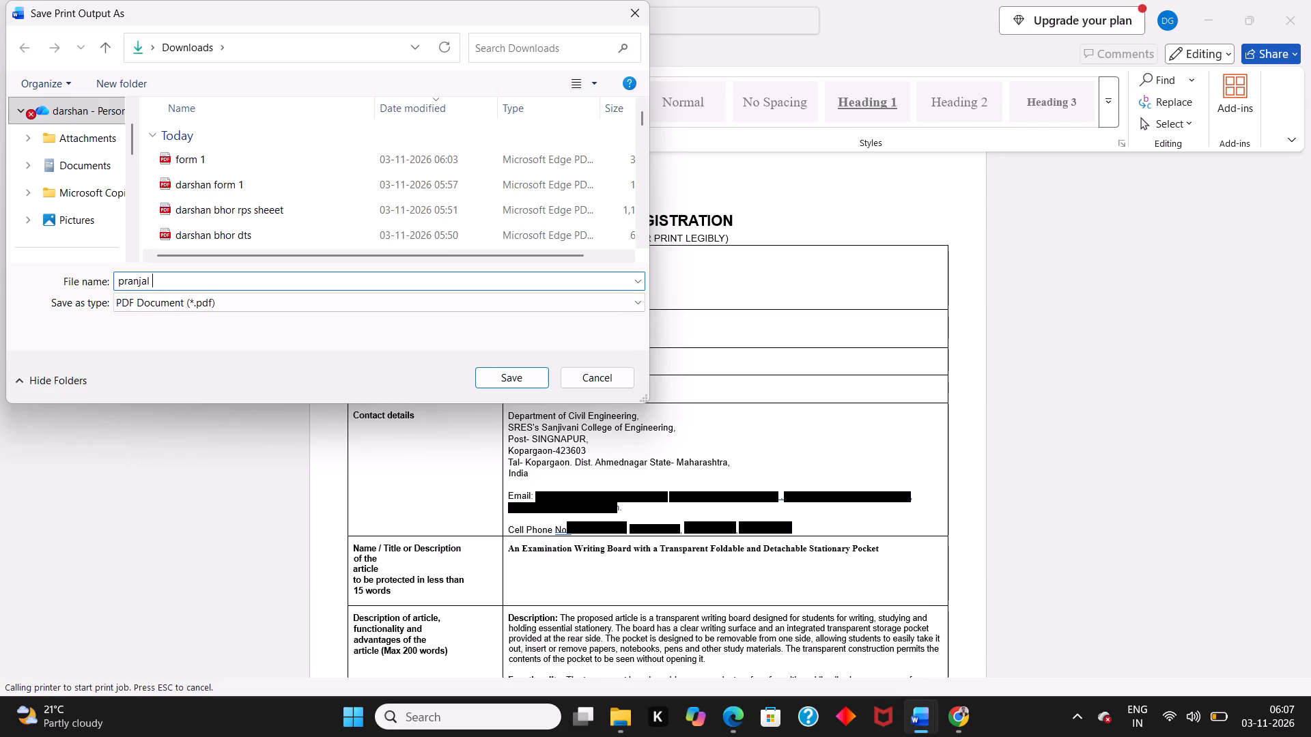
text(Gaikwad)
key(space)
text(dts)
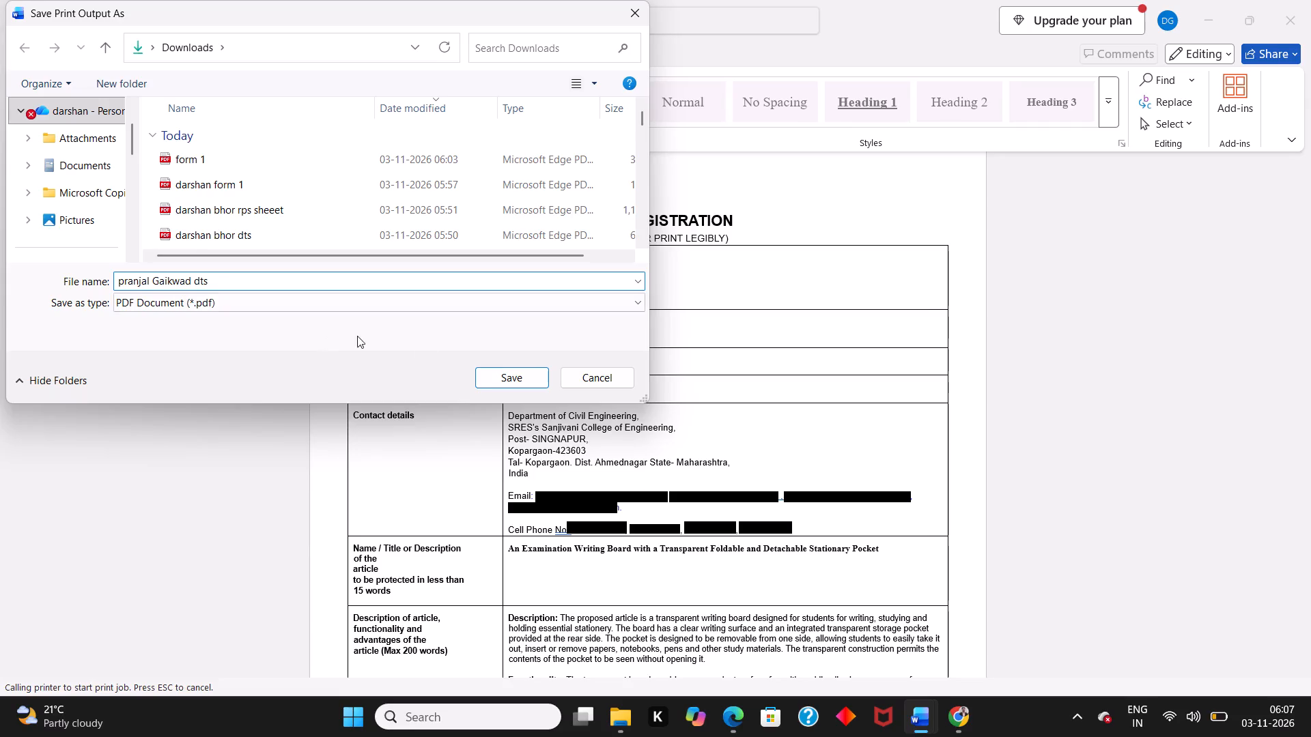
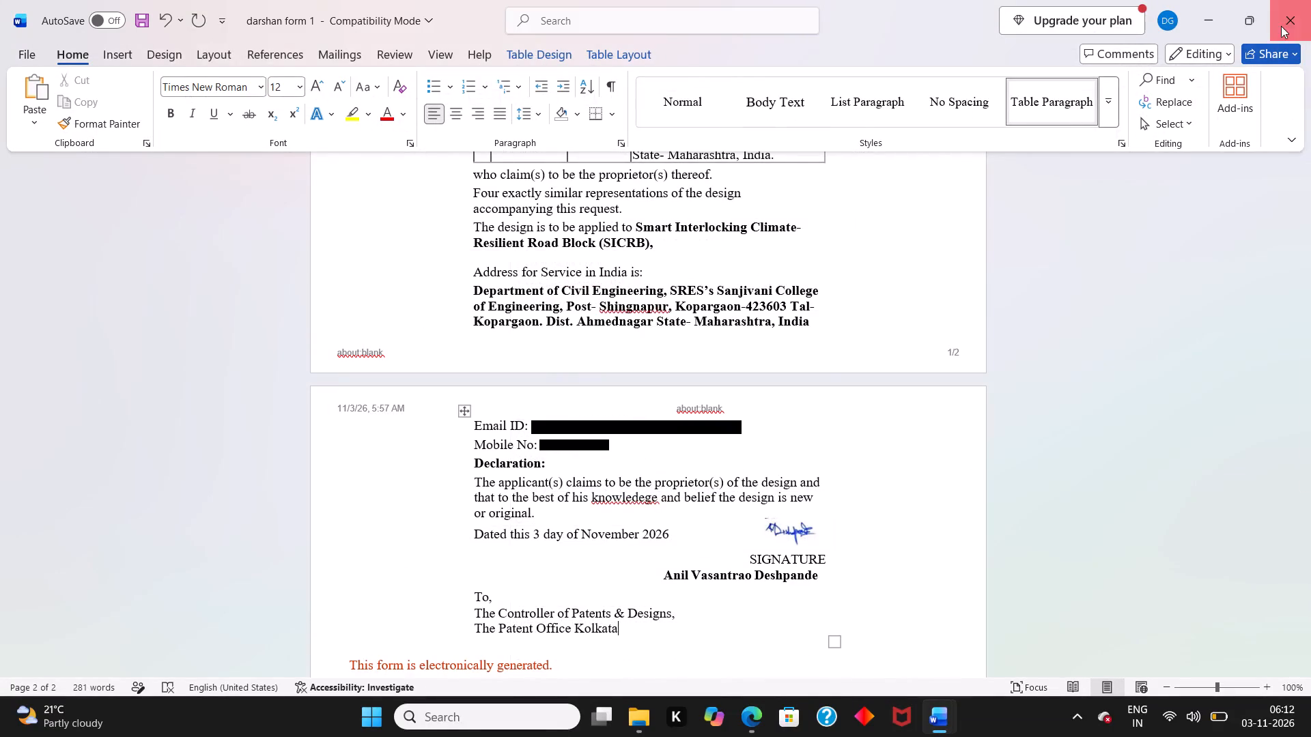
Close the darshan form 1 document without saving its changes, and close the eFiling browser window and the remaining open Word documents.
click(726, 475)
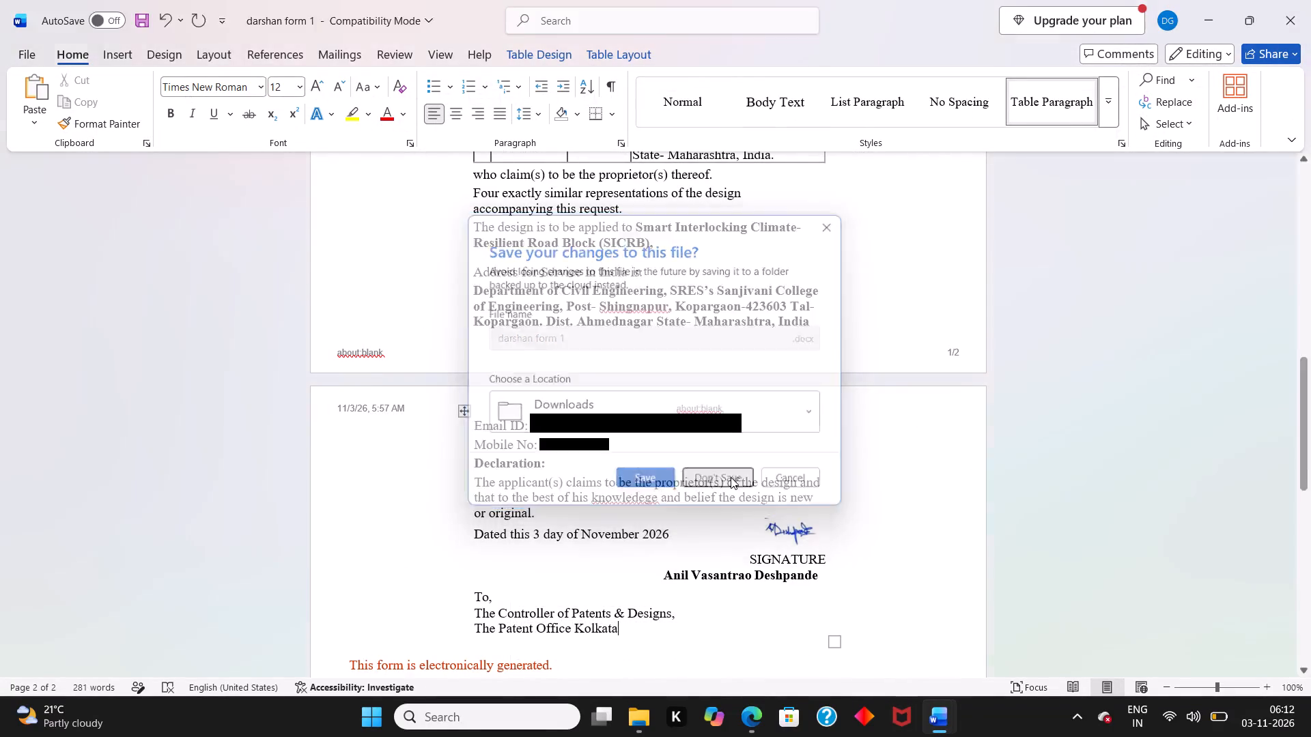
click(1265, 16)
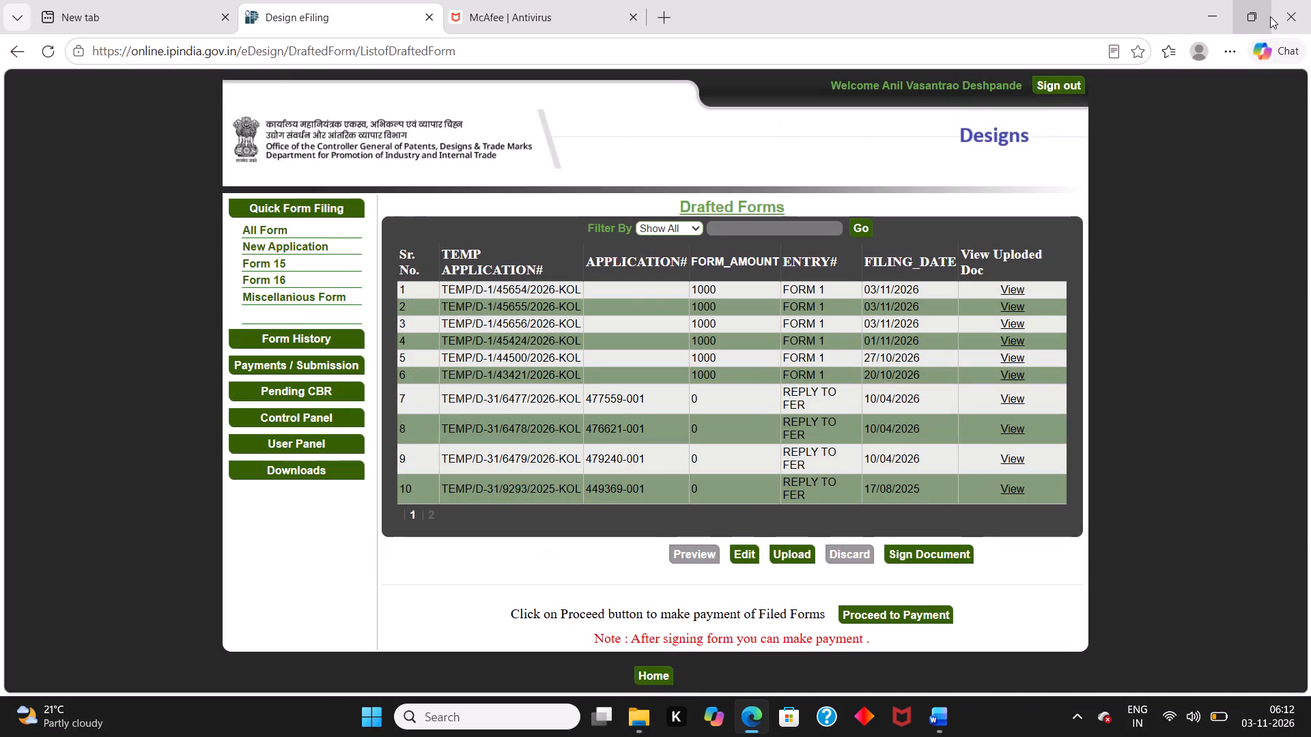
click(1286, 13)
click(1286, 13)
click(1286, 13)
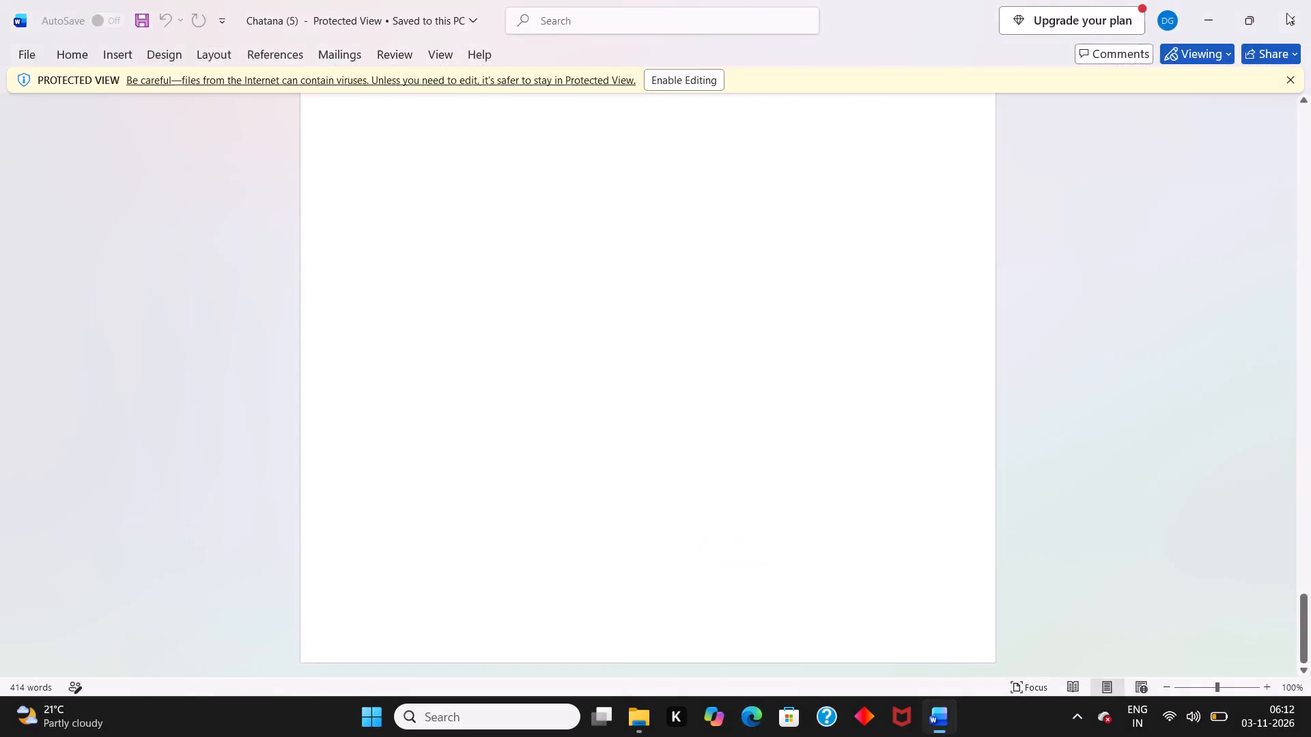
click(1286, 13)
click(1286, 13)
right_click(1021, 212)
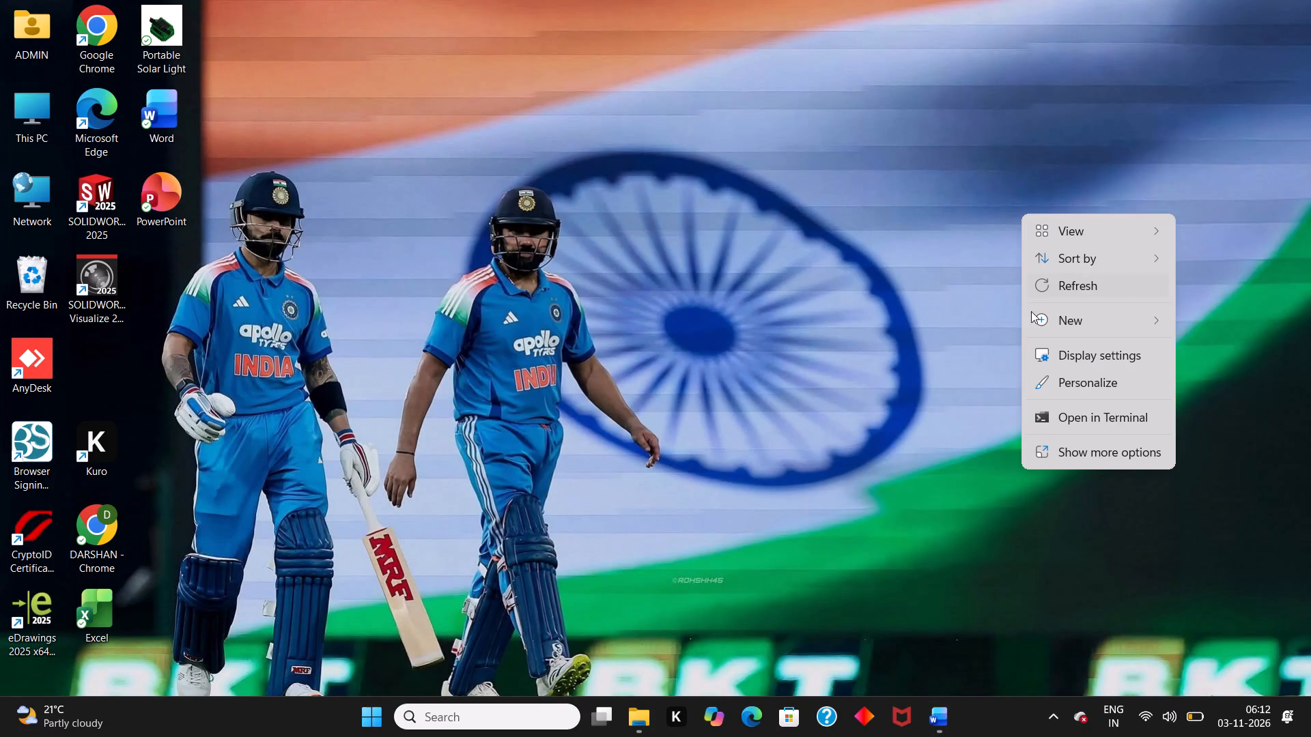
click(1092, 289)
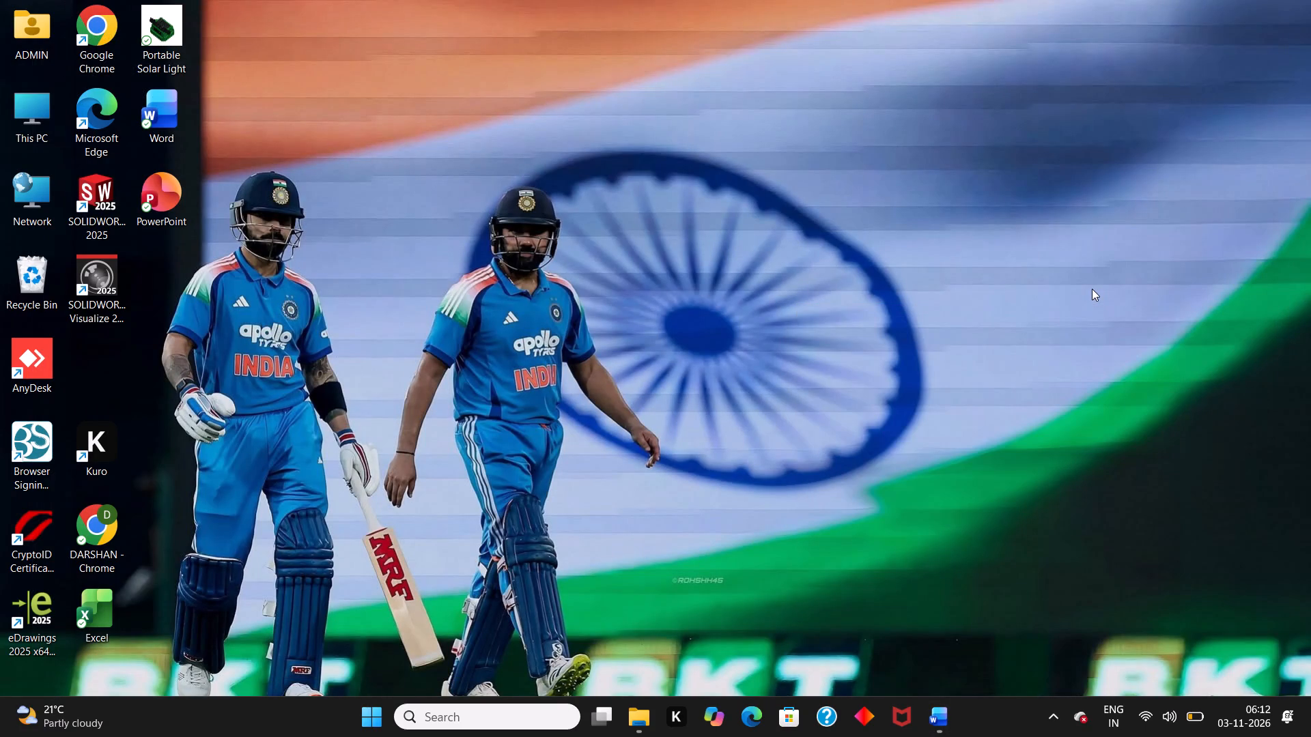